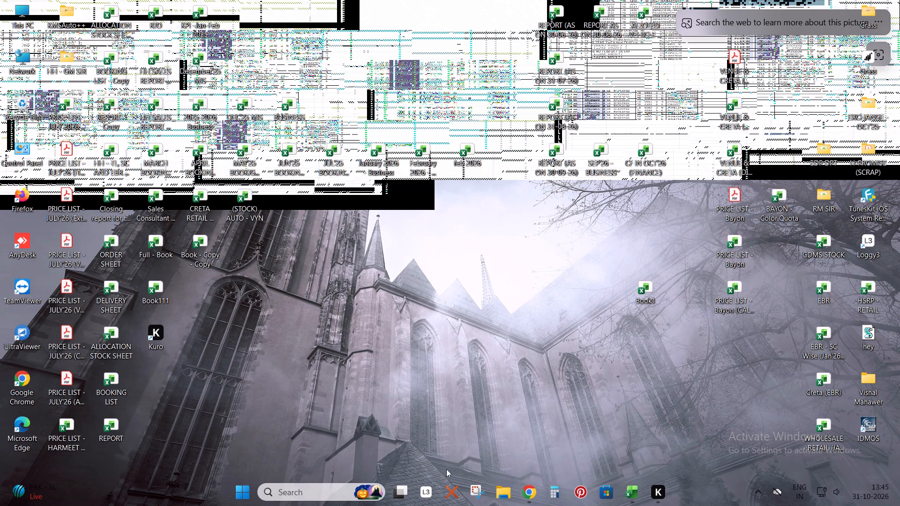
Switch to GDMS in Chrome, go through the open dealer payment and order pages, and examine the orders listed in Dealer Order Status.
{"action": "left_click", "coordinate": [532, 483]}
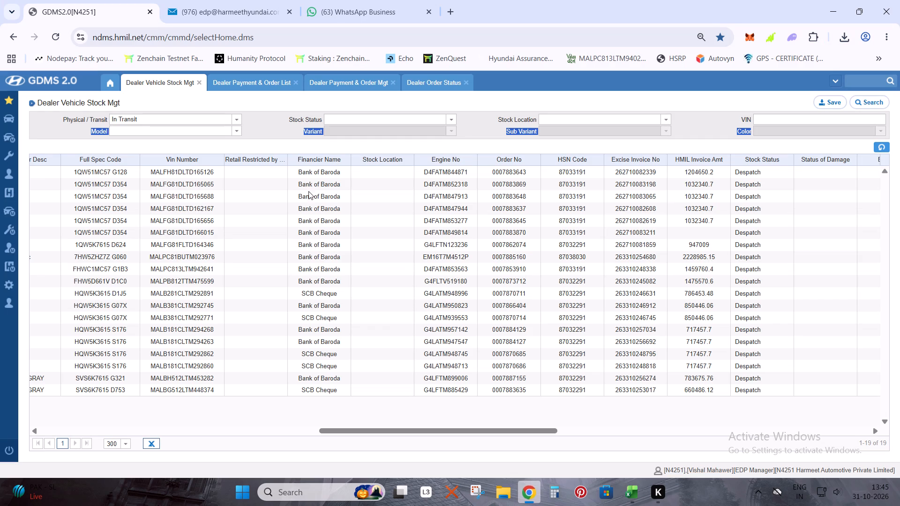
{"action": "left_click", "coordinate": [251, 84]}
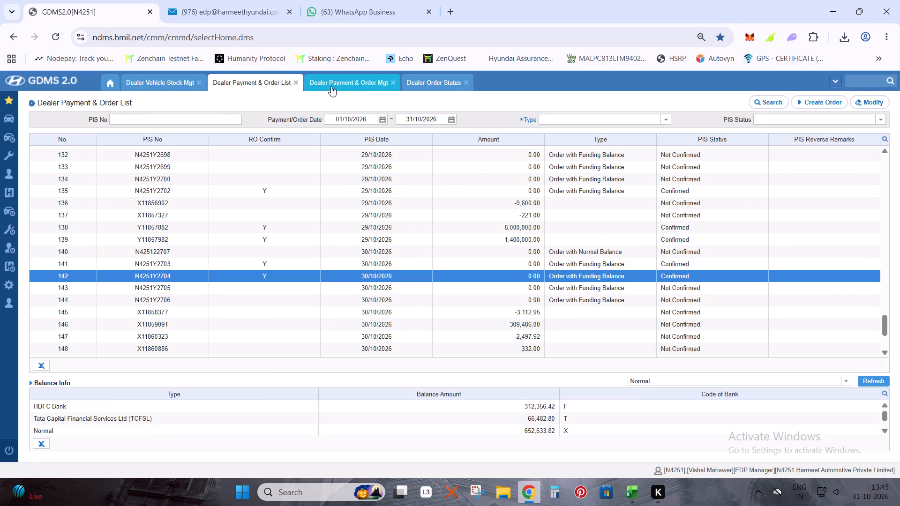
{"action": "left_click", "coordinate": [340, 85]}
{"action": "left_click", "coordinate": [428, 82]}
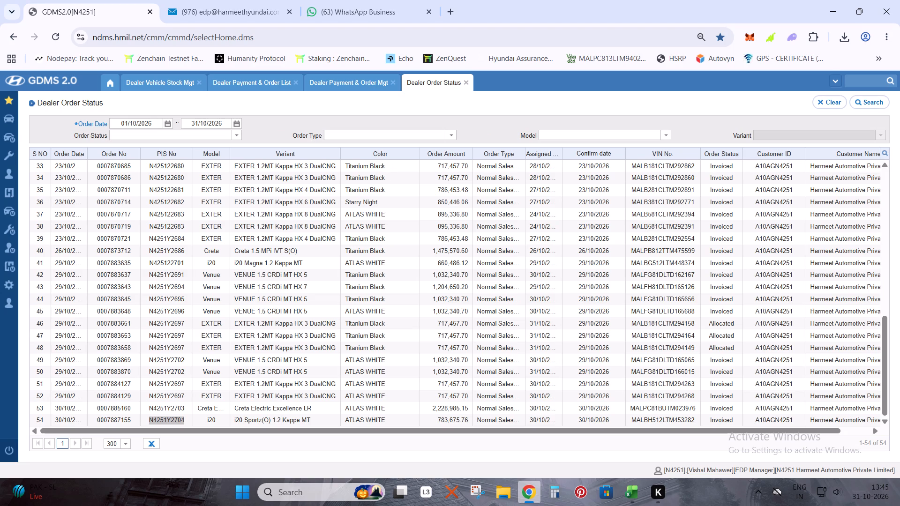
{"action": "scroll", "coordinate": [669, 311], "scroll_direction": "down", "scroll_amount": 4}
{"action": "scroll", "coordinate": [527, 348], "scroll_direction": "up", "scroll_amount": 12}
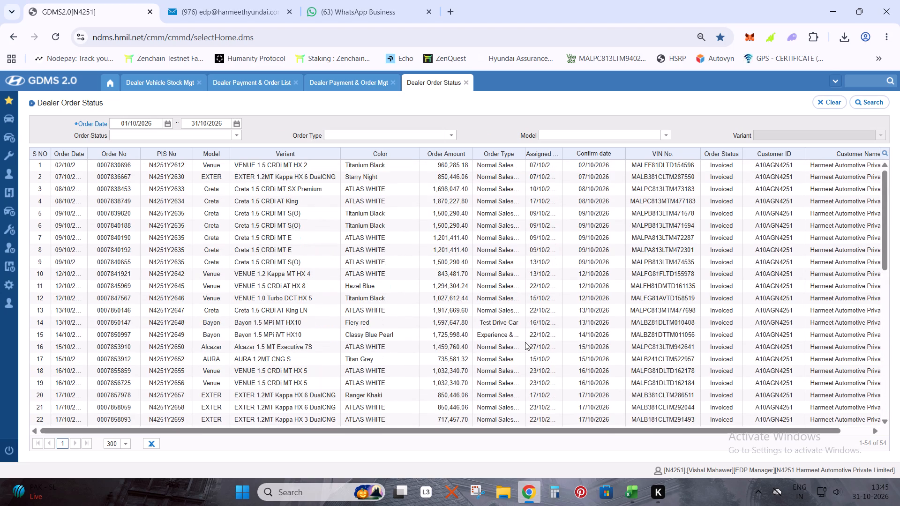
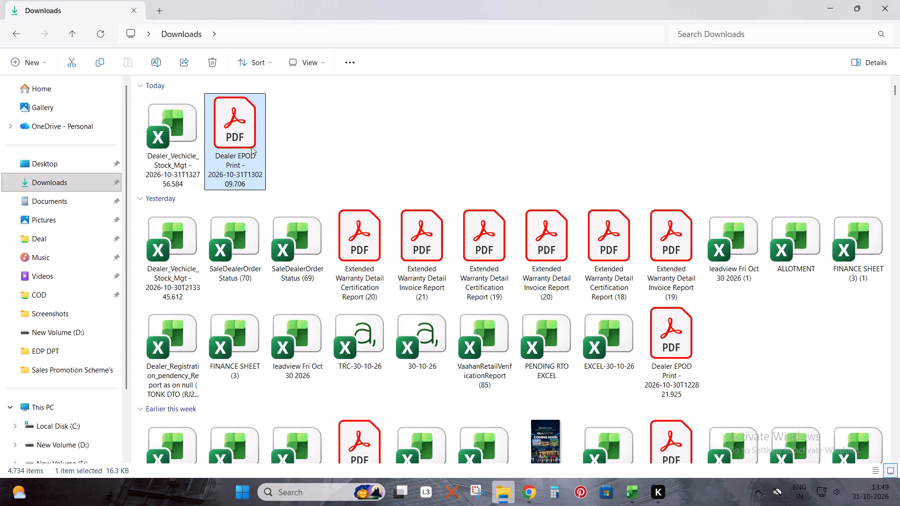
Print the Dealer EPOD transport document on the MF280 Series printer, and close the PDF and the Downloads window.
{"action": "left_click", "coordinate": [748, 35]}
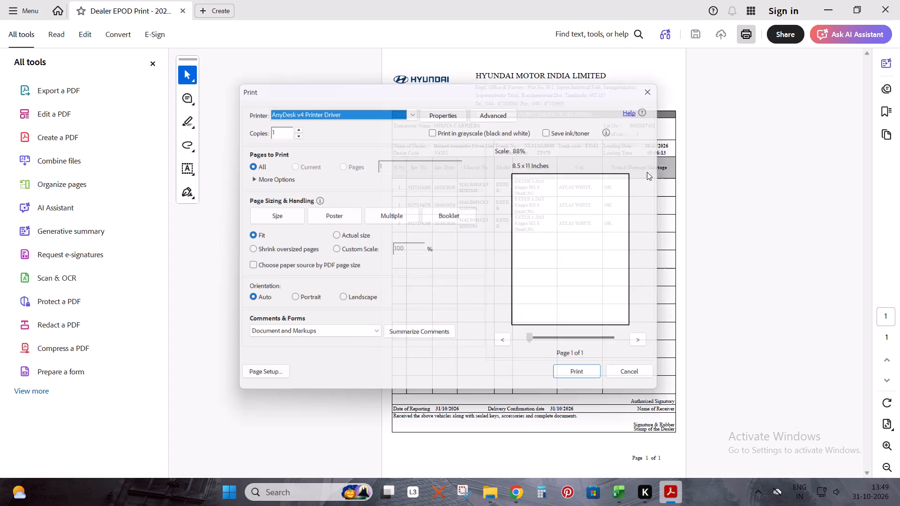
{"action": "left_click", "coordinate": [304, 115]}
{"action": "left_click", "coordinate": [293, 131]}
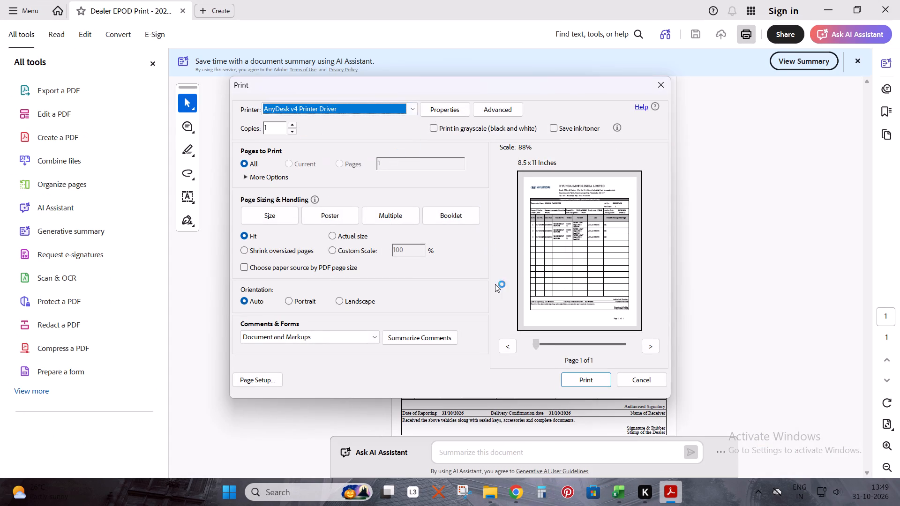
{"action": "left_click", "coordinate": [332, 111]}
{"action": "left_click", "coordinate": [294, 129]}
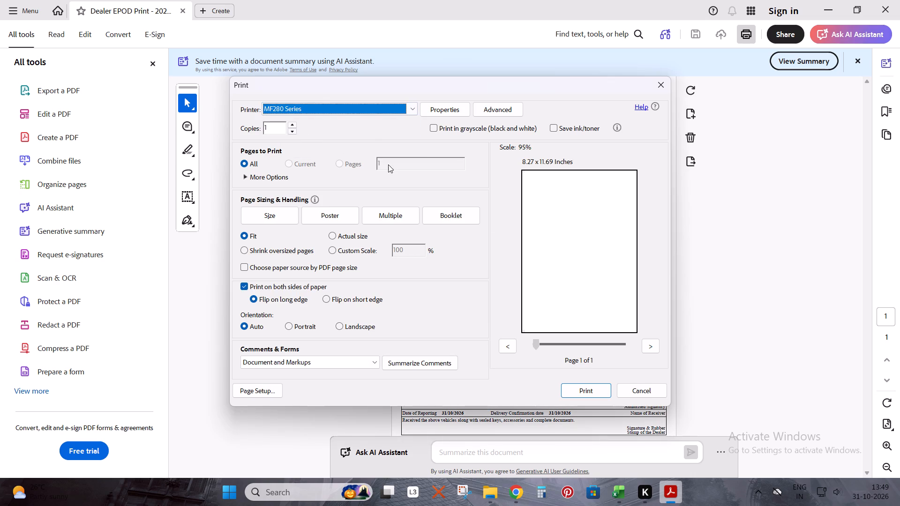
{"action": "left_click", "coordinate": [594, 387]}
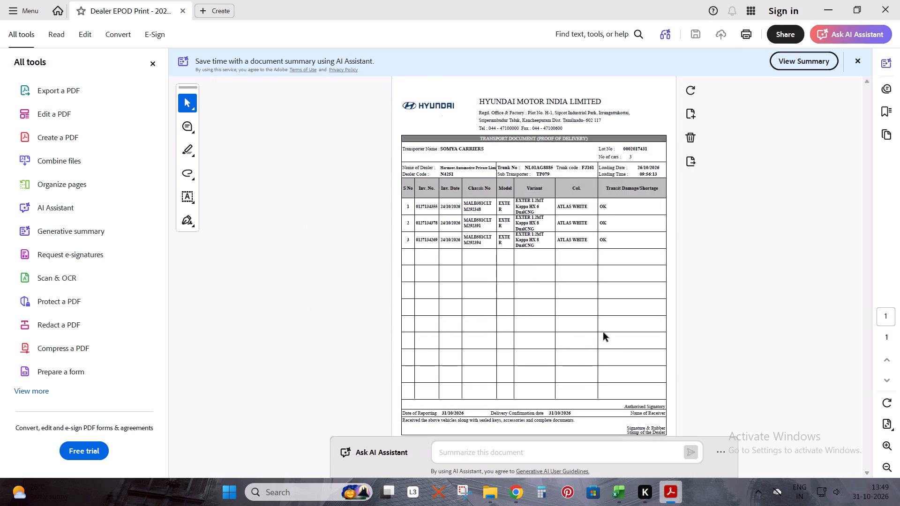
{"action": "left_click", "coordinate": [878, 0]}
{"action": "left_click", "coordinate": [899, 0]}
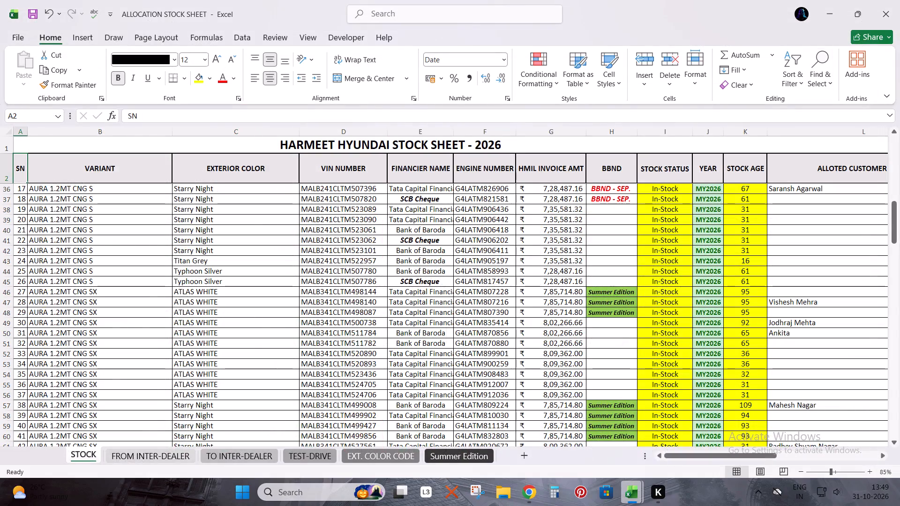
{"action": "left_click", "coordinate": [637, 485]}
{"action": "left_click", "coordinate": [692, 432]}
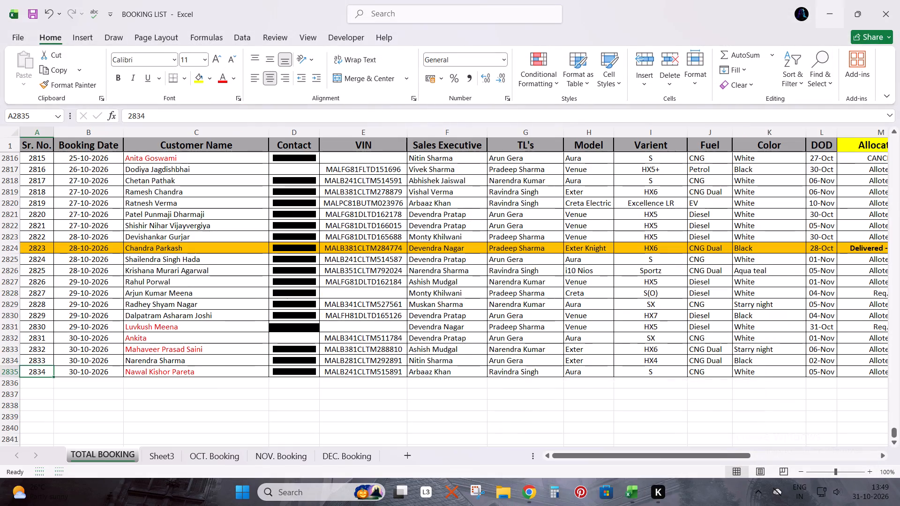
{"action": "left_click", "coordinate": [193, 338]}
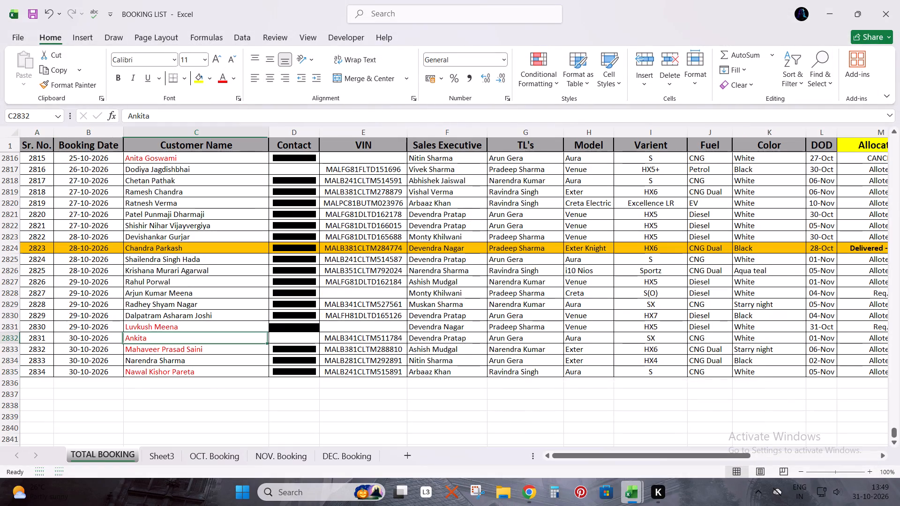
{"action": "double_click", "coordinate": [199, 325]}
{"action": "double_click", "coordinate": [180, 342]}
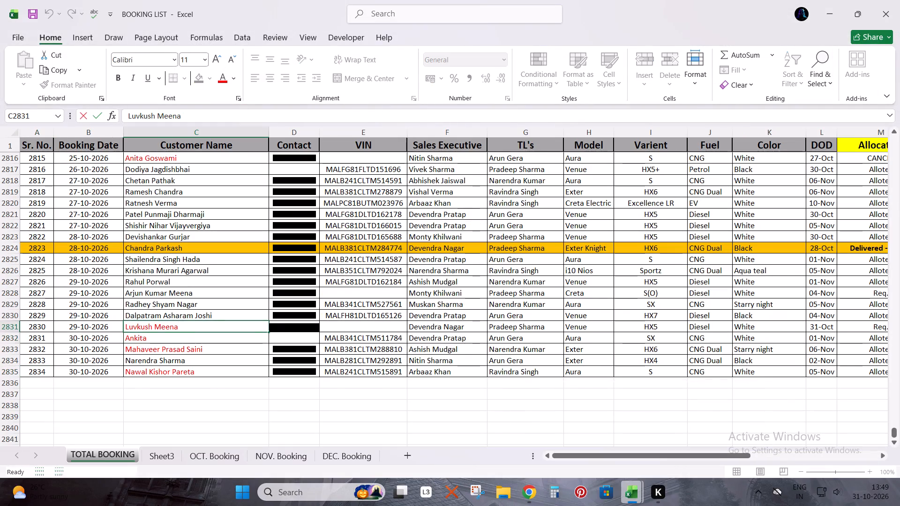
{"action": "double_click", "coordinate": [176, 341]}
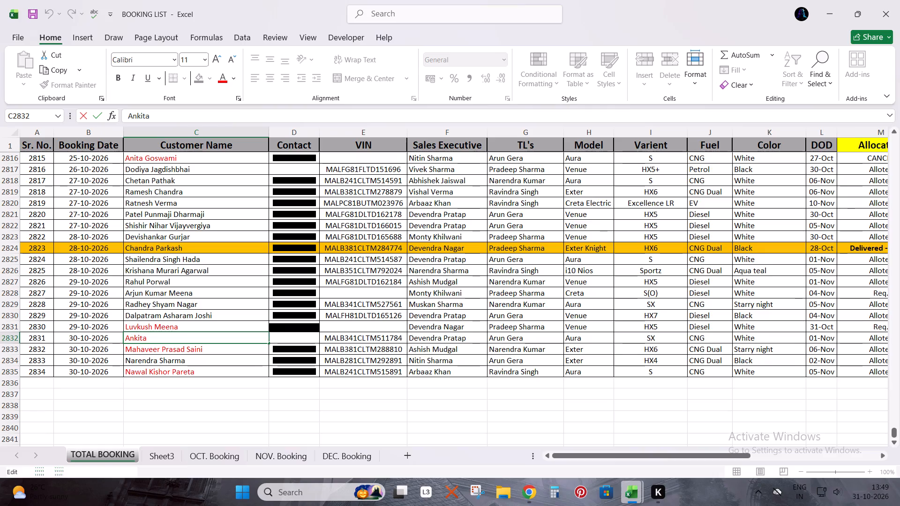
{"action": "type", "text": "Kumari"}
{"action": "key", "text": "Tab"}
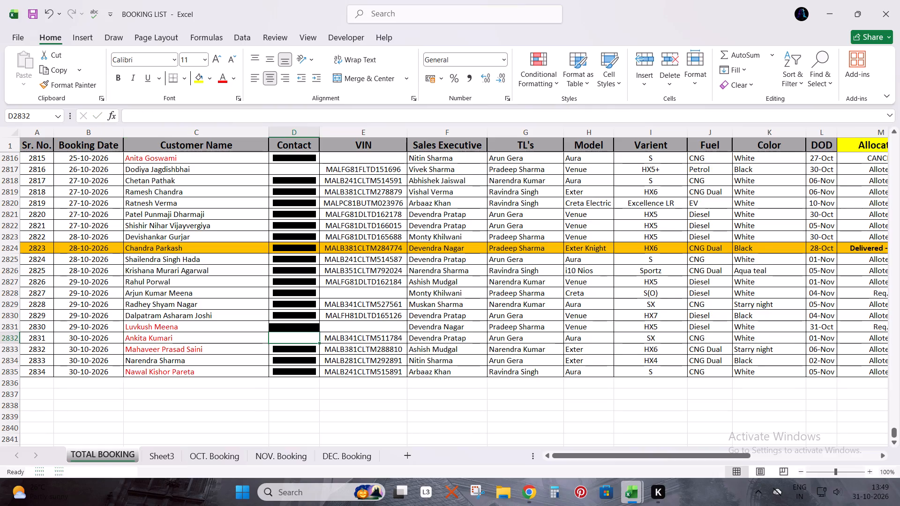
{"action": "key", "text": "Left"}
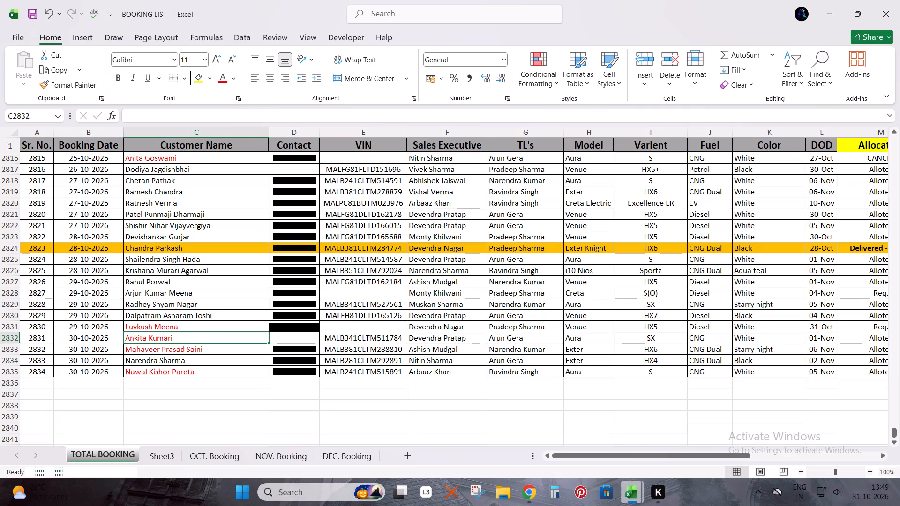
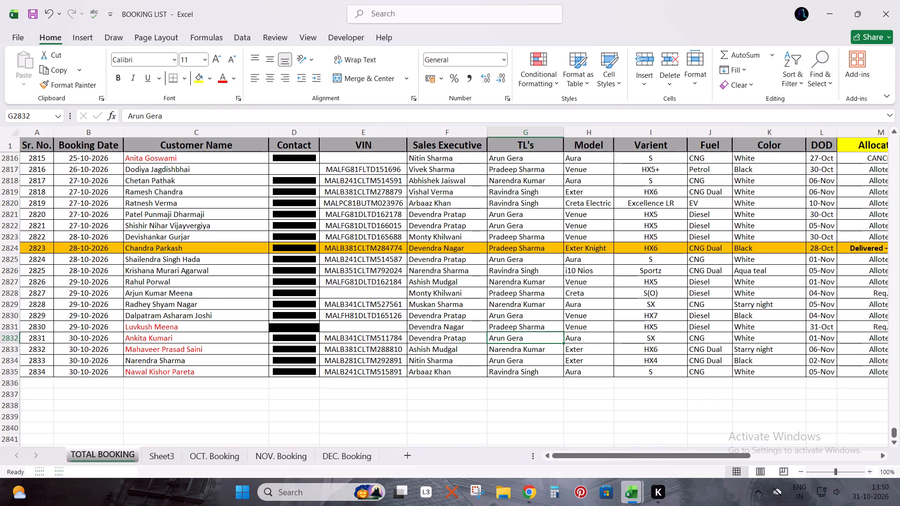
For booking Sr. No. 2831, enter Referral as the source, SELF as the finance and 800000 as the deal amount.
{"action": "key", "text": "Right"}
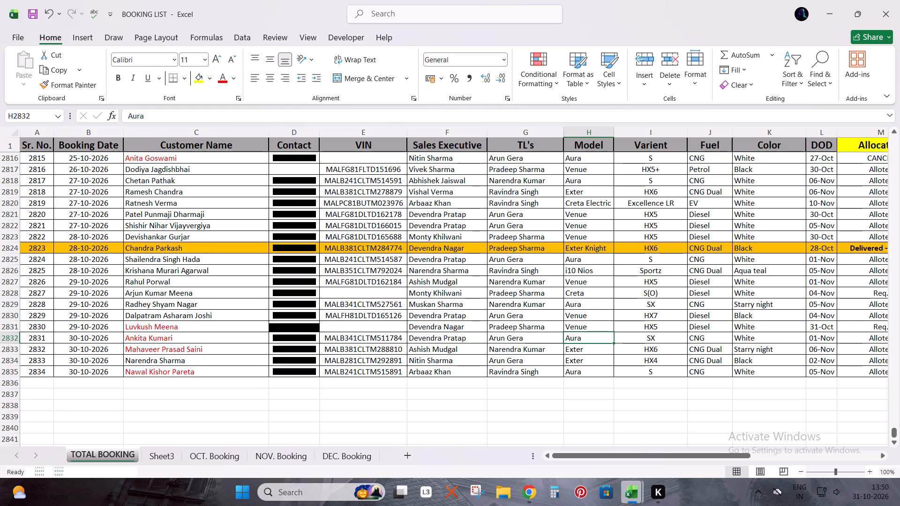
{"action": "key", "text": "Right"}
{"action": "key", "text": "Right"}
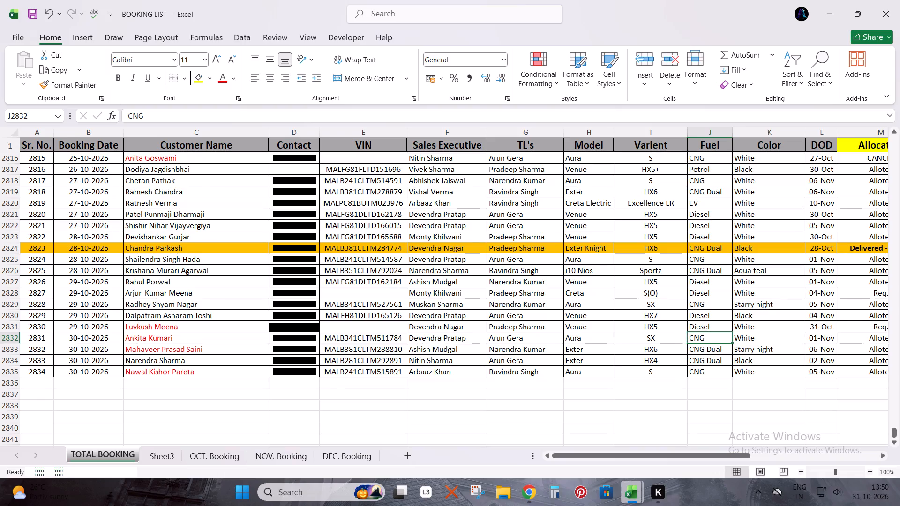
{"action": "key", "text": "Right"}
{"action": "key", "text": "Right"}
{"action": "key", "text": "Right"}
{"action": "key", "text": "Right"}
{"action": "key", "text": "Right"}
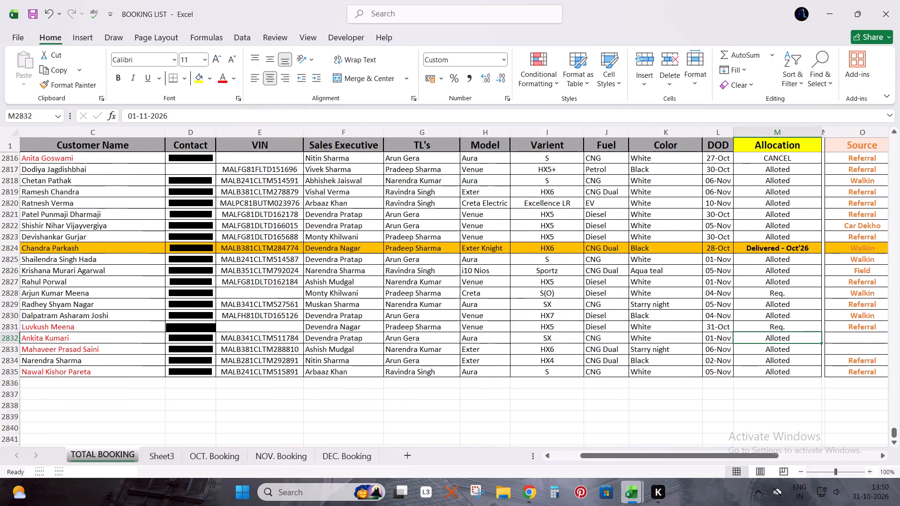
{"action": "key", "text": "Left"}
{"action": "key", "text": "Right"}
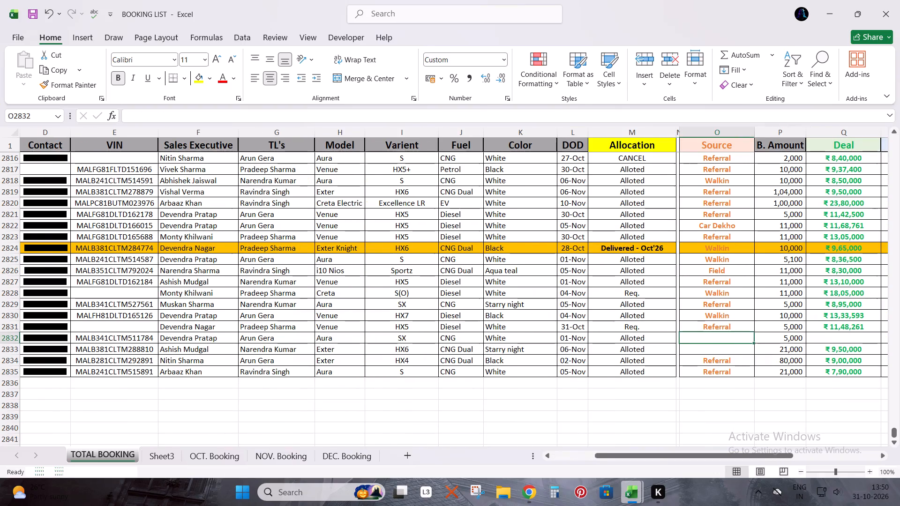
{"action": "key", "text": "r"}
{"action": "key", "text": "Right"}
{"action": "key", "text": "Right"}
{"action": "key", "text": "Right"}
{"action": "key", "text": "Right"}
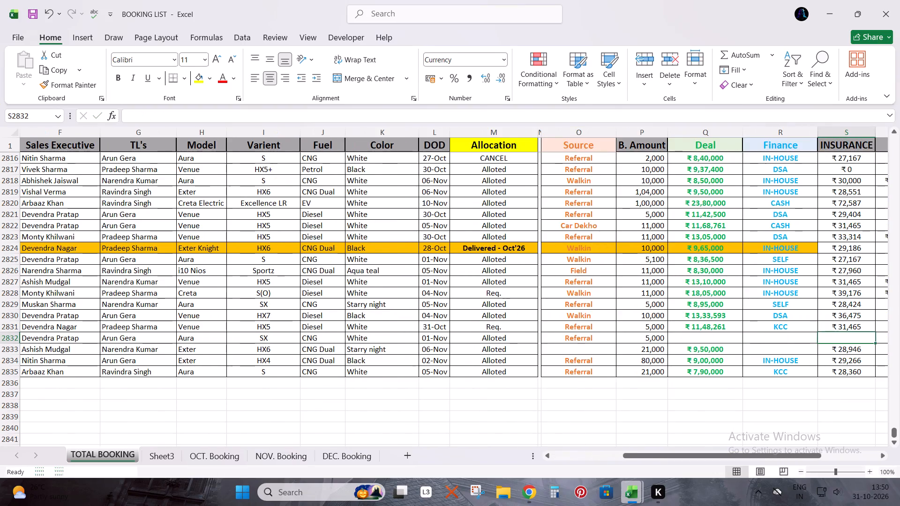
{"action": "key", "text": "Left"}
{"action": "key", "text": "s"}
{"action": "key", "text": "Left"}
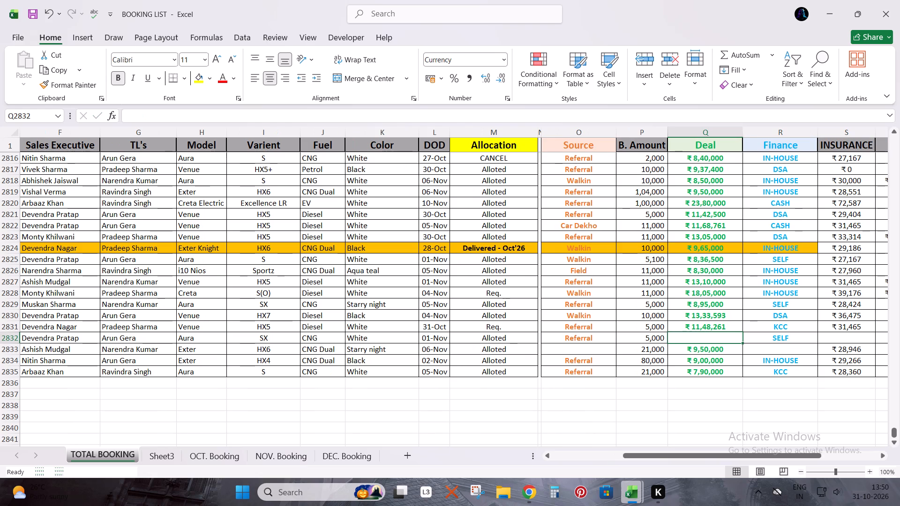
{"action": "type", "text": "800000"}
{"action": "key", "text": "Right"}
Enter the booking's charges: insurance 27823, RTO 200, accessories 2000, TCS 0 and screp cost 0.
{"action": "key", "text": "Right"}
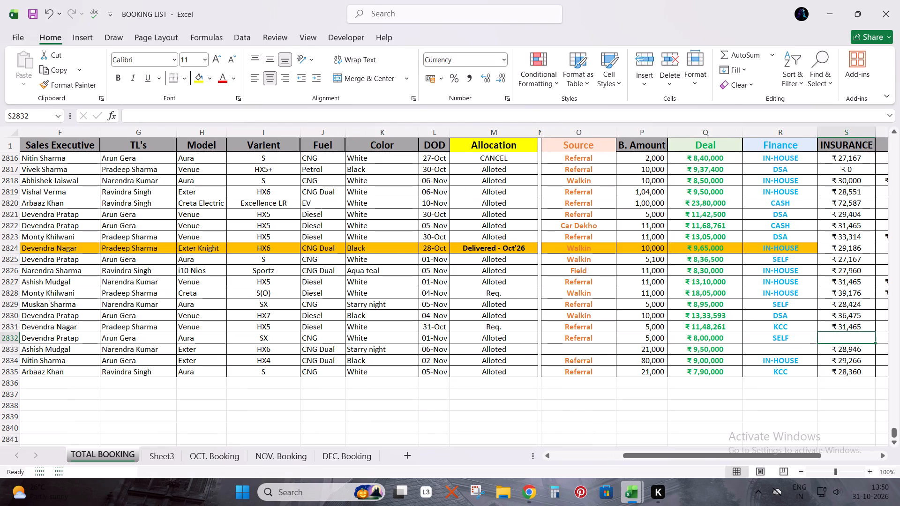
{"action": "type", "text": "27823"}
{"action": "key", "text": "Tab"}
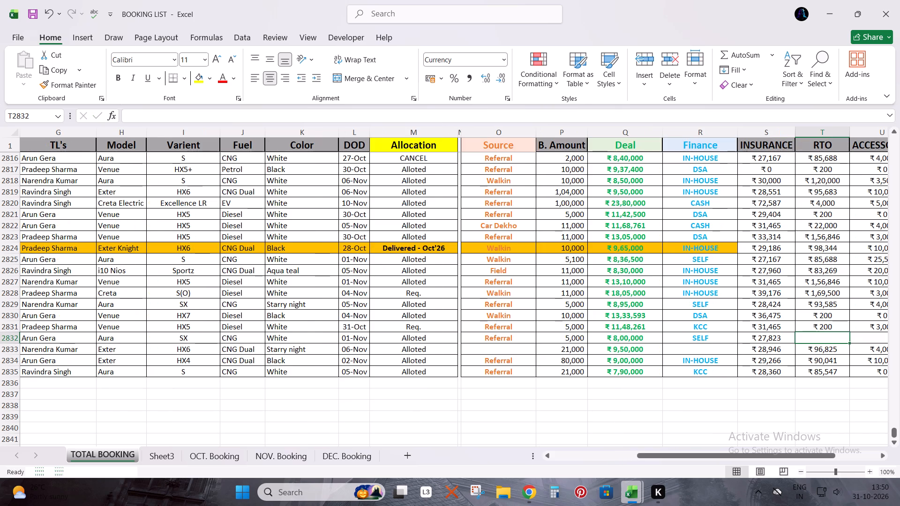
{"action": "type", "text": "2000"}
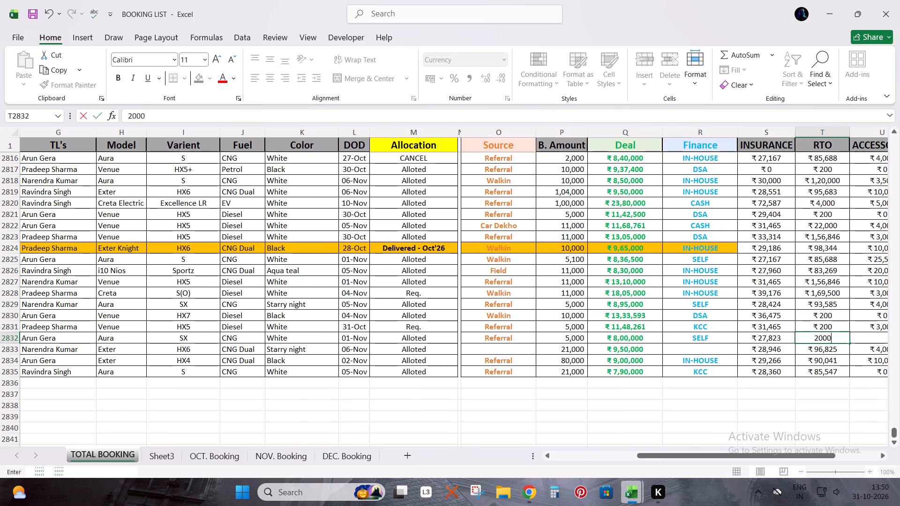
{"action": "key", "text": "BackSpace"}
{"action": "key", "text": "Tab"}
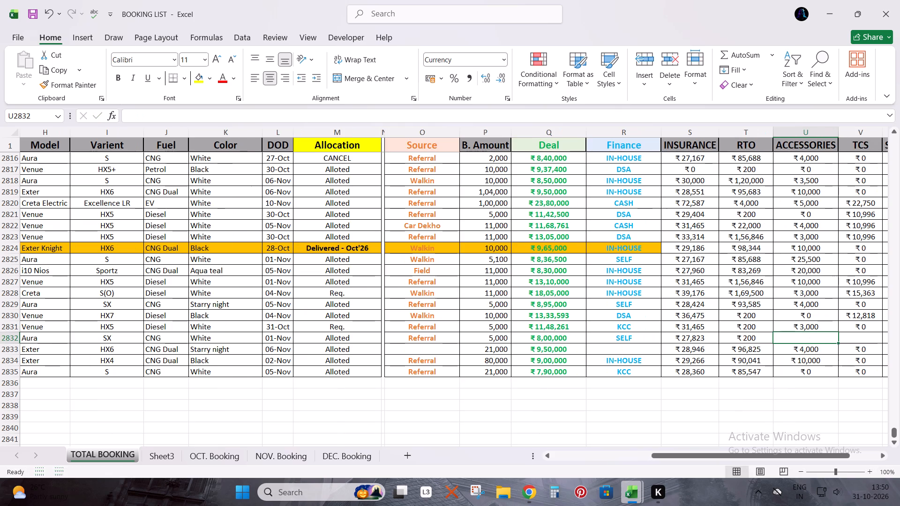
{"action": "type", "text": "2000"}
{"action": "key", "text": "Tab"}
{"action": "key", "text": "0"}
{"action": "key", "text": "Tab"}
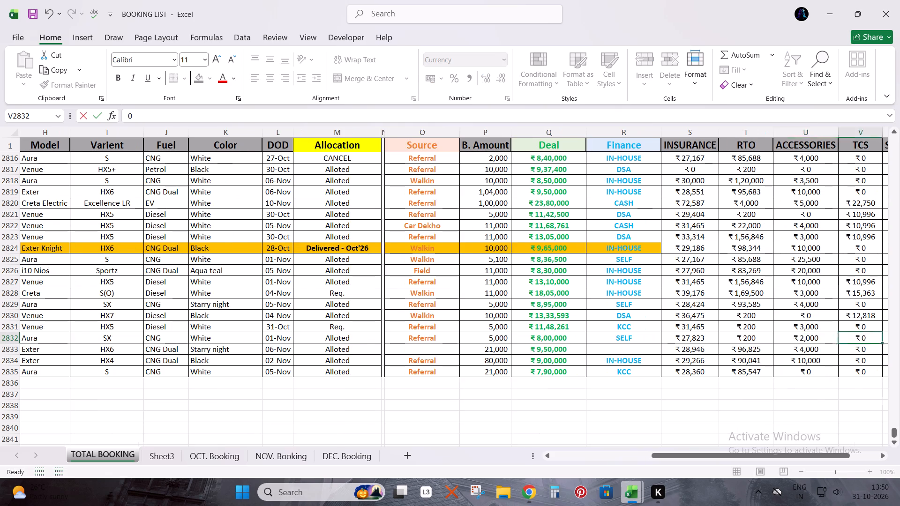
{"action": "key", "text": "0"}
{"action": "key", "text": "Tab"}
Review the deal, insurance, RTO and accessories amounts of booking Sr. No. 2831.
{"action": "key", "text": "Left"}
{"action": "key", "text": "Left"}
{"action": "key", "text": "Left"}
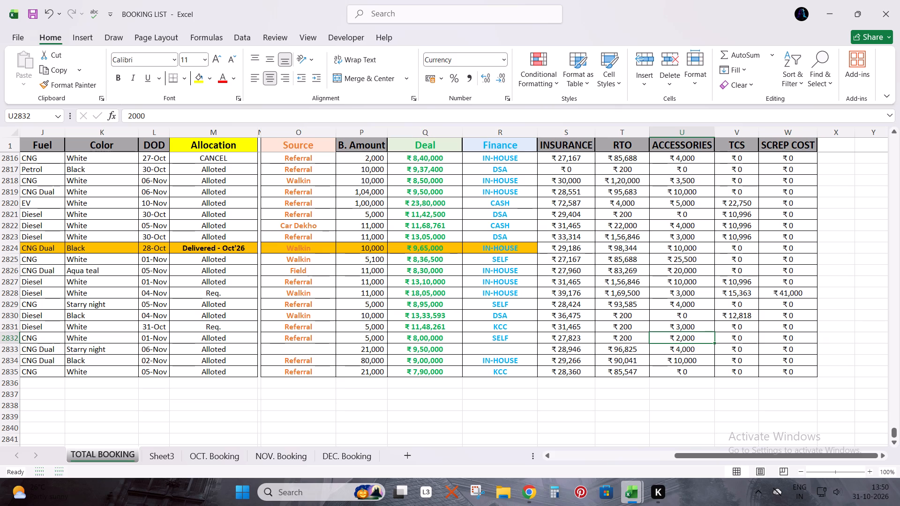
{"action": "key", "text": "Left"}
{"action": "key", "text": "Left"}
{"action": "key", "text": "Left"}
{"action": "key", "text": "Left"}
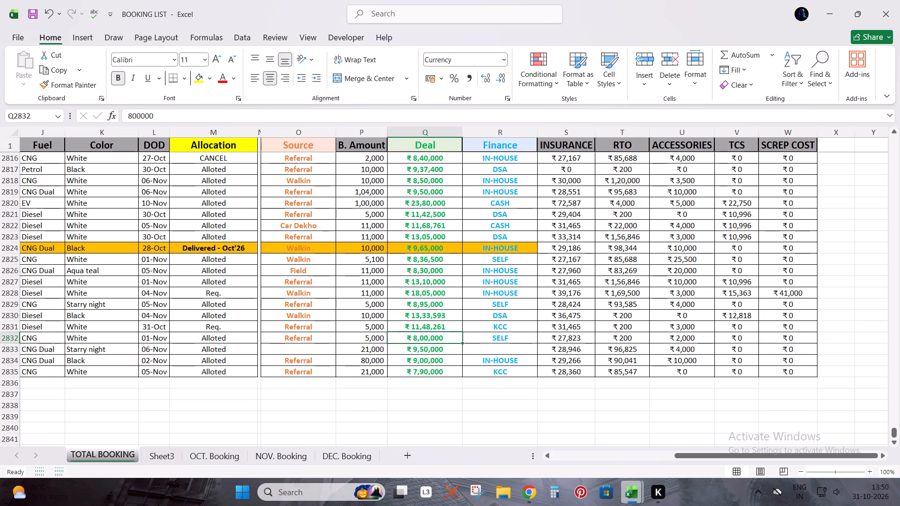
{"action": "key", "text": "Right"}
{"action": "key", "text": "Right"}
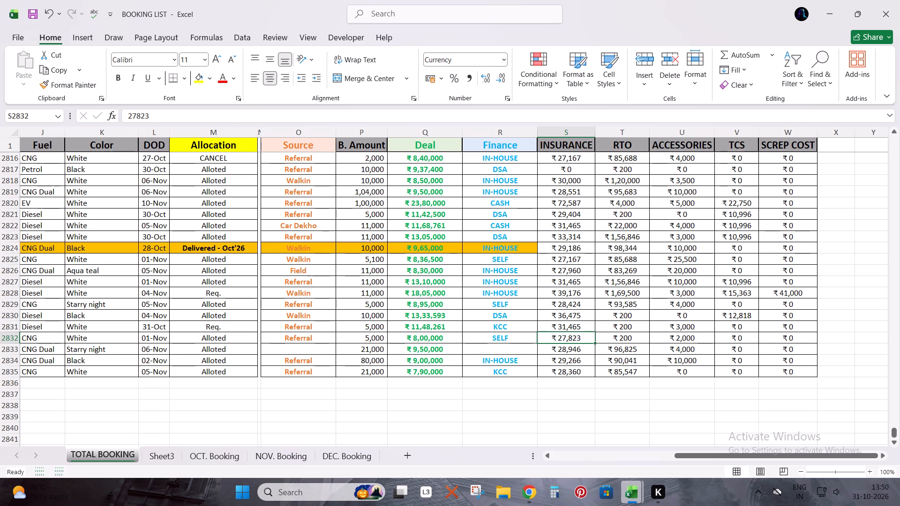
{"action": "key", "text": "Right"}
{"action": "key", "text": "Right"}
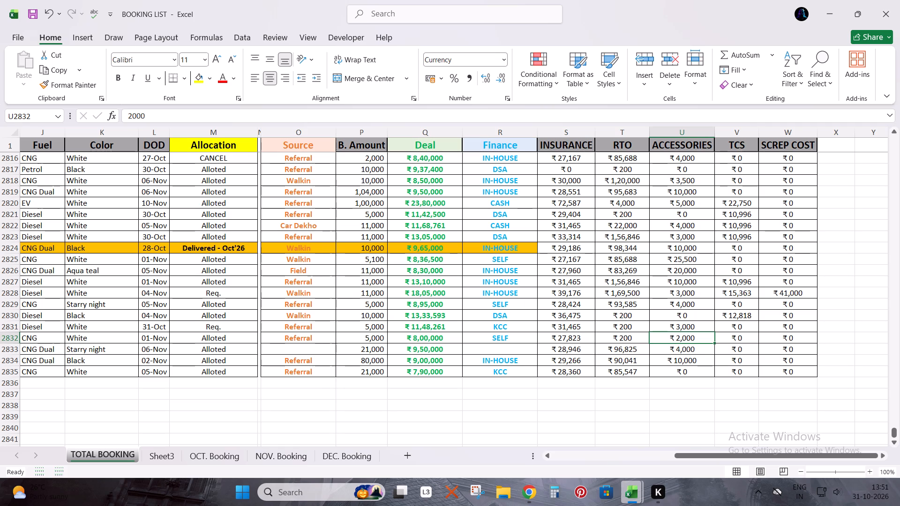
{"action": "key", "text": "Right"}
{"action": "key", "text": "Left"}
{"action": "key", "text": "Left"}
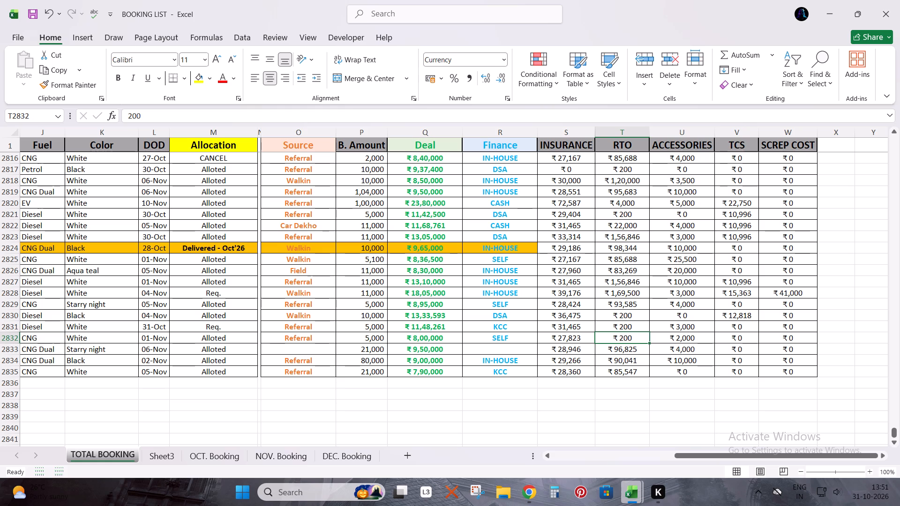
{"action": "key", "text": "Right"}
Copy the VIN of booking Sr. No. 2831 and find it in the STOCK sheet of the ALLOCATION STOCK SHEET workbook.
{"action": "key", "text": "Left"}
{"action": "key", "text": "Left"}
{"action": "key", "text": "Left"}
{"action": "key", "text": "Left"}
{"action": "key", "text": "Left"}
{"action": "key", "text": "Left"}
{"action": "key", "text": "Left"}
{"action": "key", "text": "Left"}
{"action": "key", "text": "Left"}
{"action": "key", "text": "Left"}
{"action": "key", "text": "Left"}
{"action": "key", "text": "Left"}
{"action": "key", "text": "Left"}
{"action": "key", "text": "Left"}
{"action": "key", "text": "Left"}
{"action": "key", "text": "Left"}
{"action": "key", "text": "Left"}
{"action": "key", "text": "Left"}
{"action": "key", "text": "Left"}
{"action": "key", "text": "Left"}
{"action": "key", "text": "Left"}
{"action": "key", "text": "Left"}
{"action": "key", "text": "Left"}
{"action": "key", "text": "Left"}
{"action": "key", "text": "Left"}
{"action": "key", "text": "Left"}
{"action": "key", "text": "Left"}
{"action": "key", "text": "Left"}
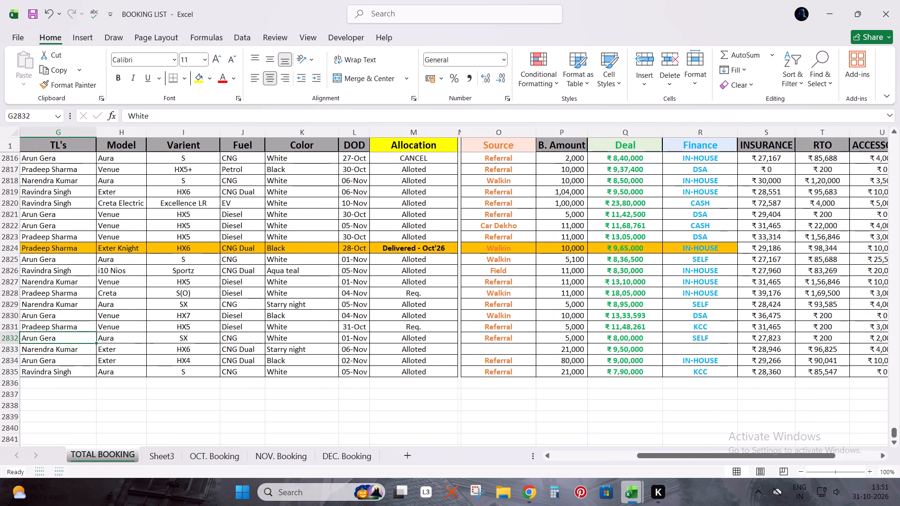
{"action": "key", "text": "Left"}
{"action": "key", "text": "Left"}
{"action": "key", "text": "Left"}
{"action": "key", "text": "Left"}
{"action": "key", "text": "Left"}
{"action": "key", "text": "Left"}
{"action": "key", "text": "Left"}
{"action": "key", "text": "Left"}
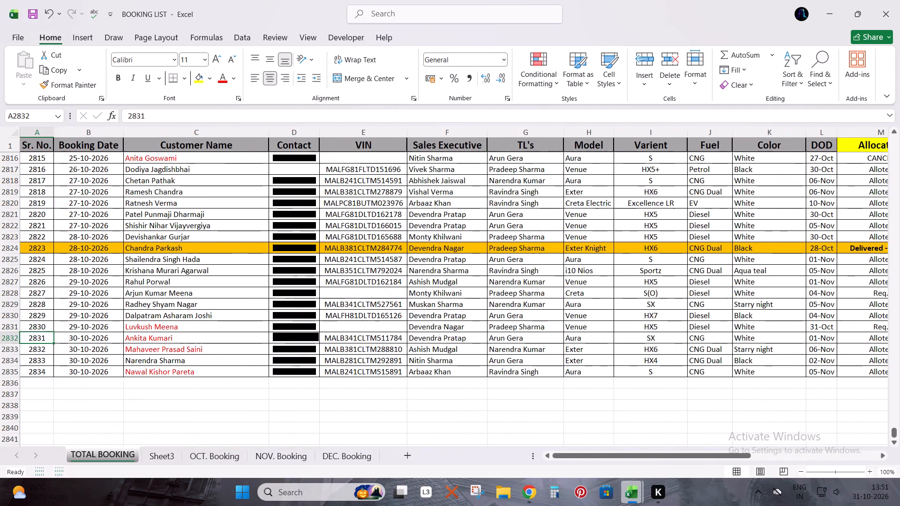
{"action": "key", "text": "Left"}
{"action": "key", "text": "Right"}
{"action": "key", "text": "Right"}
{"action": "key", "text": "Right"}
{"action": "key", "text": "Right"}
{"action": "key", "text": "ctrl+c"}
{"action": "key", "text": "alt+Tab"}
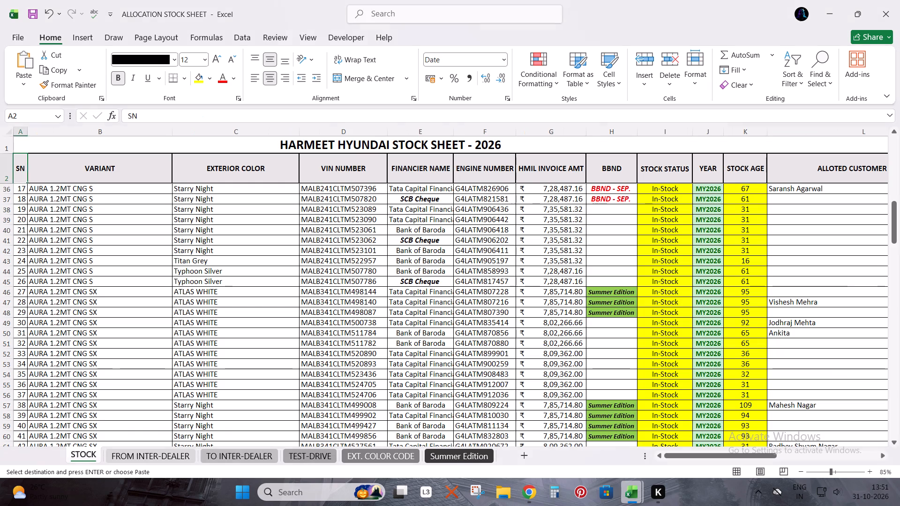
{"action": "key", "text": "Right"}
{"action": "key", "text": "ctrl+f"}
{"action": "key", "text": "ctrl+v"}
{"action": "key", "text": "Return"}
{"action": "key", "text": "Escape"}
Replace the allotted customer name for that VIN with the full customer name copied from booking Sr. No. 2831 in BOOKING LIST.
{"action": "key", "text": "Right"}
{"action": "key", "text": "Right"}
{"action": "key", "text": "Right"}
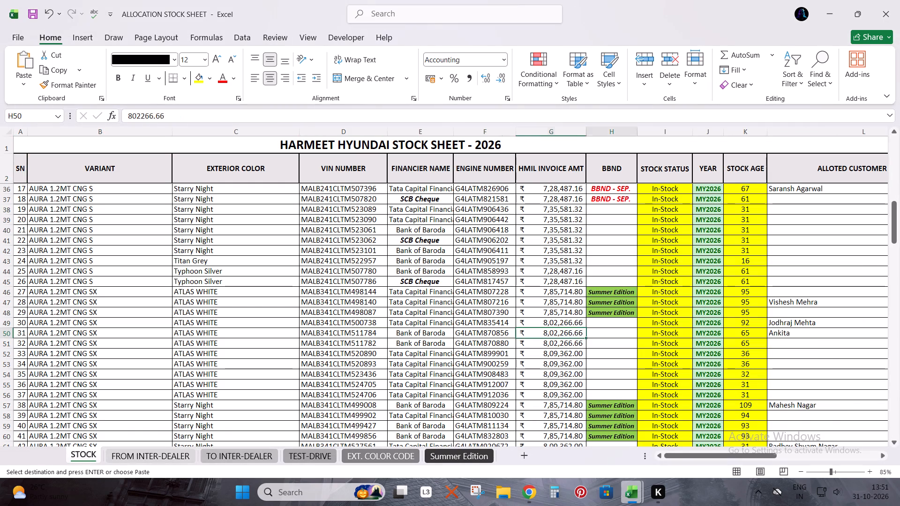
{"action": "key", "text": "Right"}
{"action": "key", "text": "Right"}
{"action": "key", "text": "Right"}
{"action": "key", "text": "Right"}
{"action": "key", "text": "Right"}
{"action": "key", "text": "Right"}
{"action": "key", "text": "Left"}
{"action": "key", "text": "alt+Tab"}
{"action": "key", "text": "Left"}
{"action": "key", "text": "Left"}
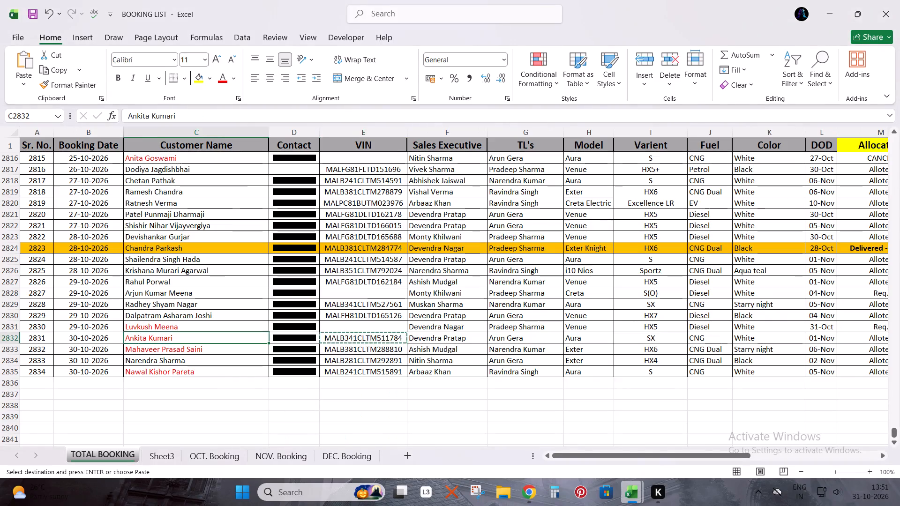
{"action": "key", "text": "ctrl+c"}
{"action": "key", "text": "alt+Tab"}
{"action": "key", "text": "ctrl+v"}
Copy the contact number of booking Sr. No. 2831 into the same stock row's Mobile No. cell.
{"action": "key", "text": "Right"}
{"action": "key", "text": "Right"}
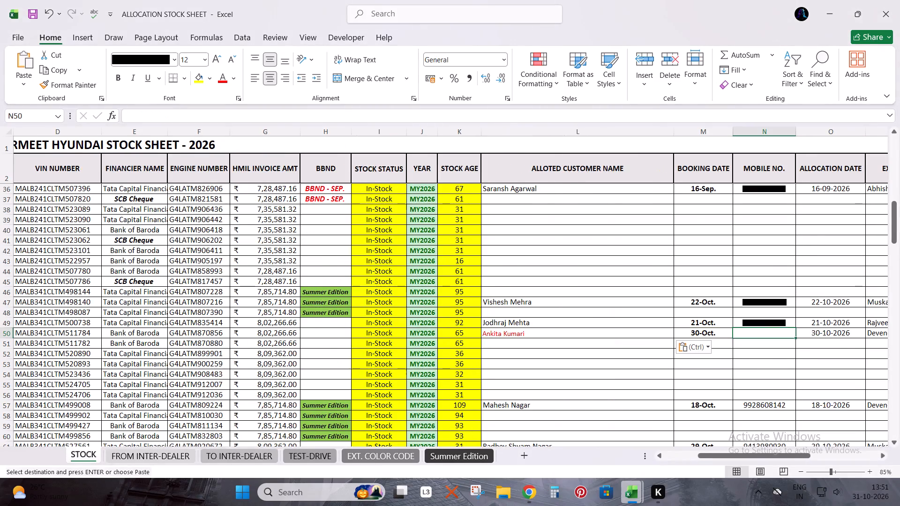
{"action": "key", "text": "alt+Tab"}
{"action": "key", "text": "Right"}
{"action": "key", "text": "ctrl+c"}
{"action": "key", "text": "alt+Tab"}
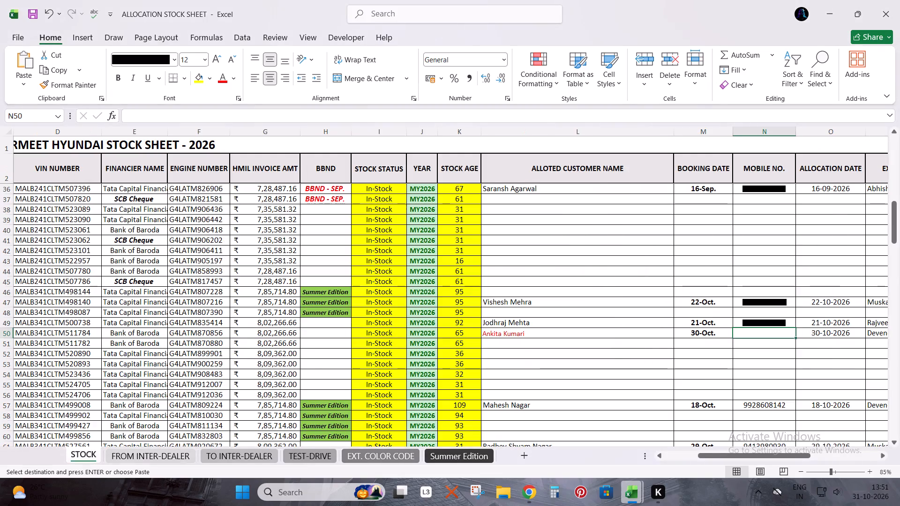
{"action": "key", "text": "ctrl+v"}
Apply the formatting of row 49's customer name, booking date and mobile number cells to row 50, and save the stock workbook.
{"action": "key", "text": "Left"}
{"action": "key", "text": "Up"}
{"action": "key", "text": "Left"}
{"action": "key", "text": "shift+Right"}
{"action": "key", "text": "shift+Right"}
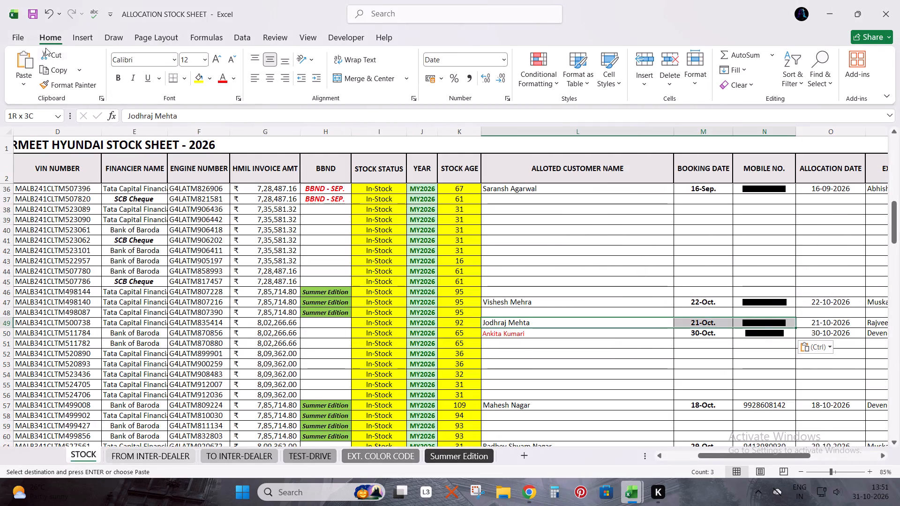
{"action": "left_click", "coordinate": [68, 85]}
{"action": "key", "text": "Down"}
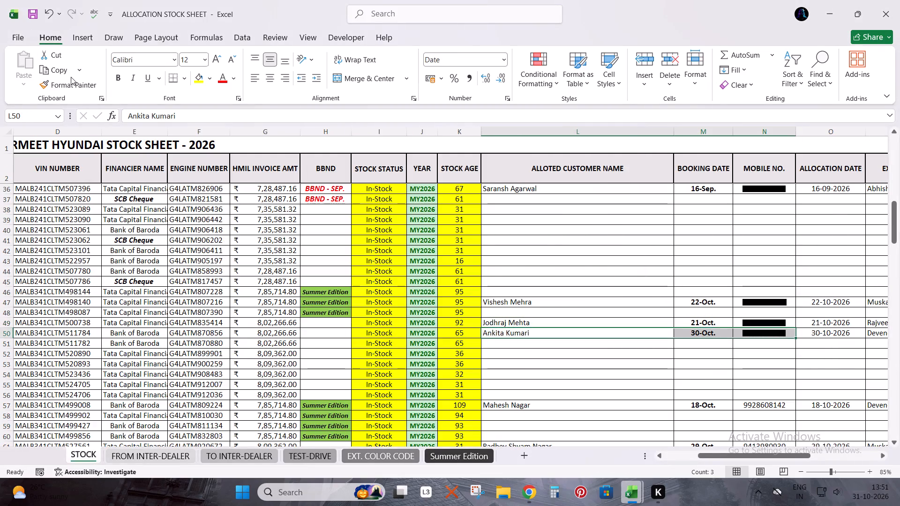
{"action": "key", "text": "ctrl+s"}
{"action": "key", "text": "alt+Tab"}
{"action": "key", "text": "Right"}
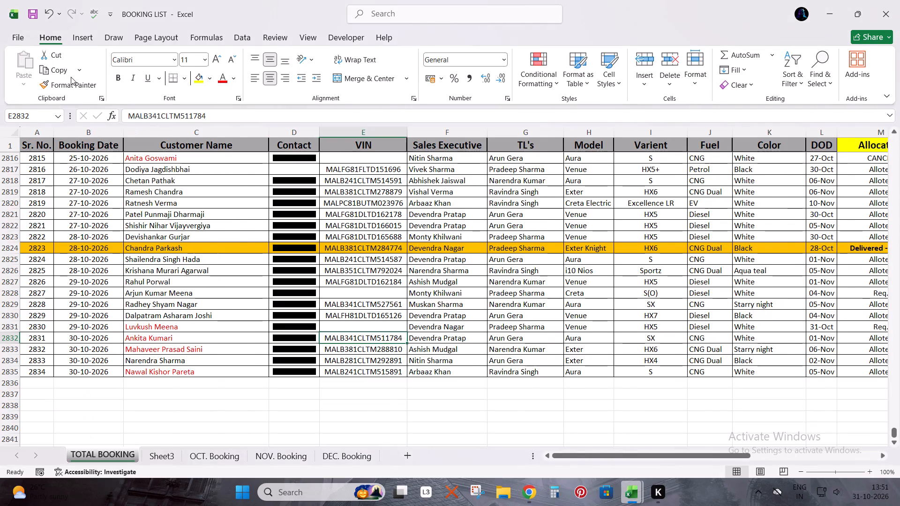
{"action": "key", "text": "ctrl+Right"}
{"action": "key", "text": "Right"}
{"action": "key", "text": "Right"}
{"action": "key", "text": "Right"}
{"action": "key", "text": "Right"}
{"action": "key", "text": "Right"}
{"action": "key", "text": "Right"}
{"action": "key", "text": "Right"}
{"action": "key", "text": "Right"}
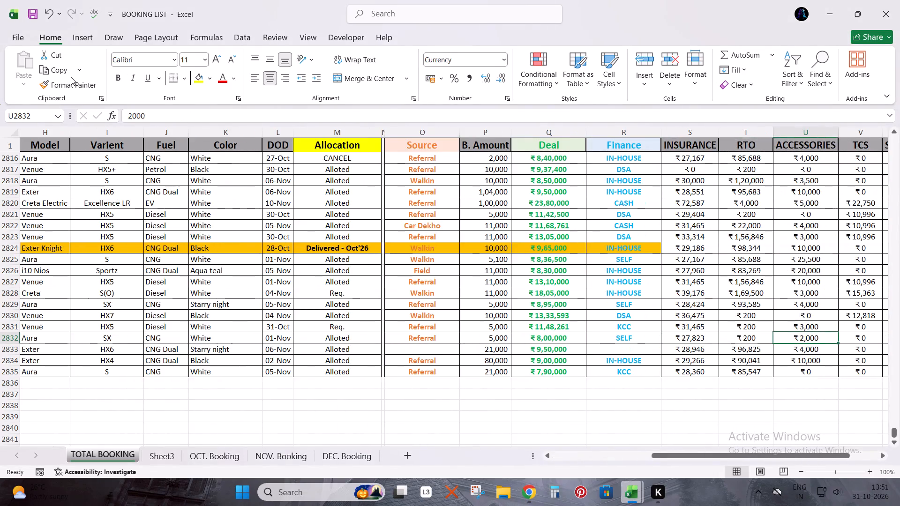
Change the font colour of the customer name in booking Sr. No. 2831 to black and save the BOOKING LIST workbook.
{"action": "key", "text": "ctrl+Left"}
{"action": "key", "text": "ctrl+Left"}
{"action": "key", "text": "ctrl+Left"}
{"action": "key", "text": "ctrl+Left"}
{"action": "key", "text": "Right"}
{"action": "key", "text": "Right"}
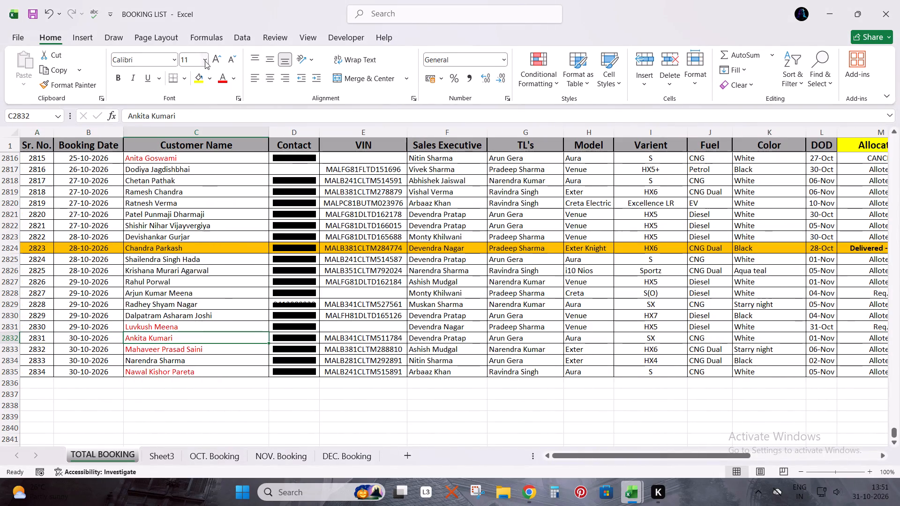
{"action": "left_click", "coordinate": [232, 75]}
{"action": "left_click", "coordinate": [235, 121]}
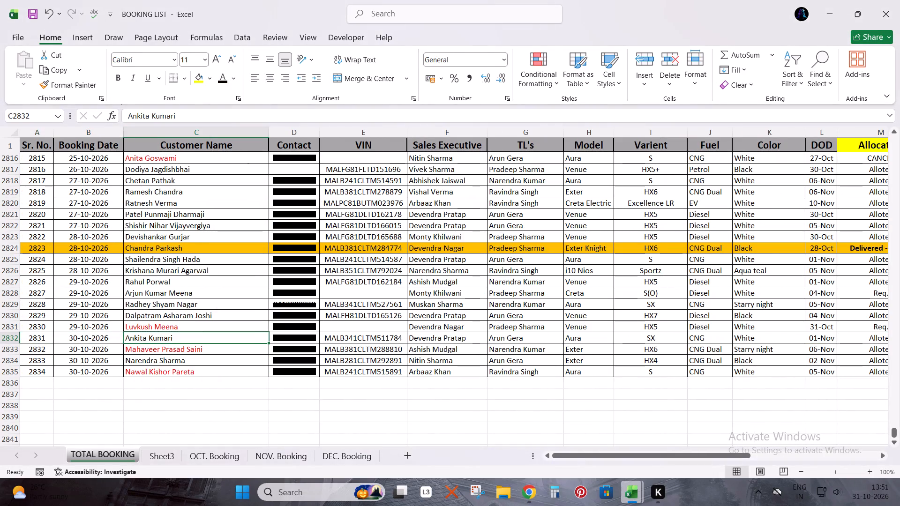
{"action": "left_click", "coordinate": [32, 12]}
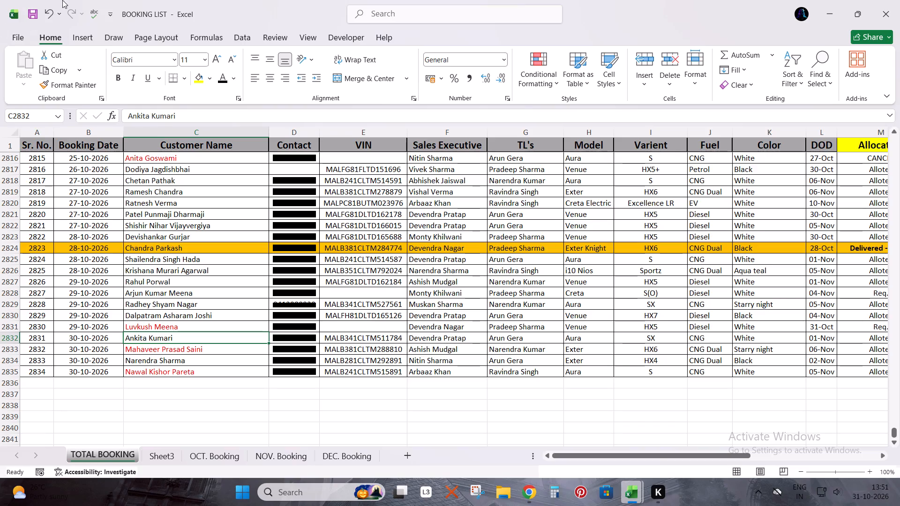
{"action": "left_click", "coordinate": [31, 18]}
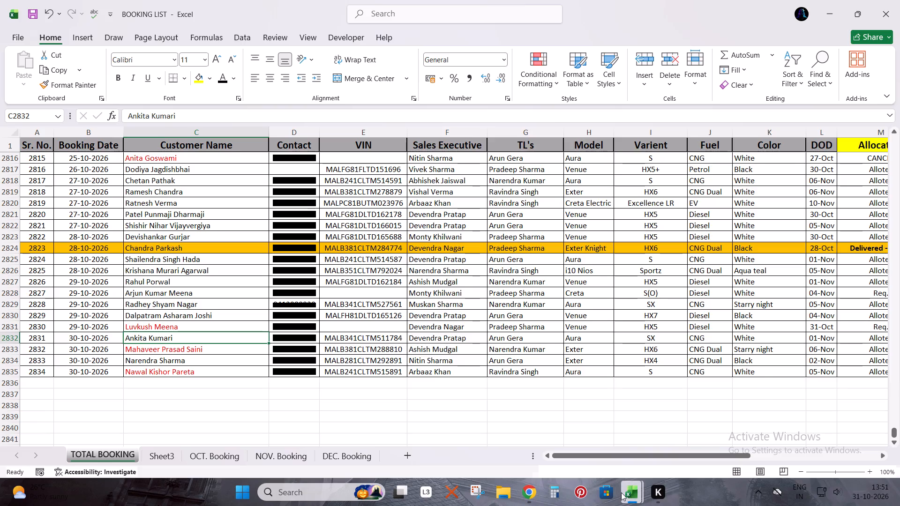
Switch to ALLOCATION STOCK SHEET, return to its title cell A1, save the workbook and close it.
{"action": "left_click", "coordinate": [566, 452]}
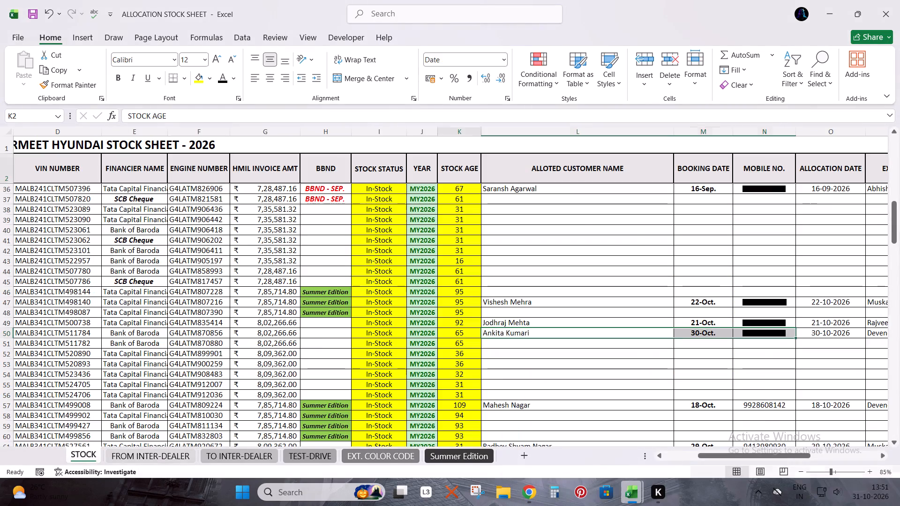
{"action": "left_click", "coordinate": [454, 166]}
{"action": "key", "text": "ctrl+Left"}
{"action": "key", "text": "Up"}
{"action": "key", "text": "ctrl+s"}
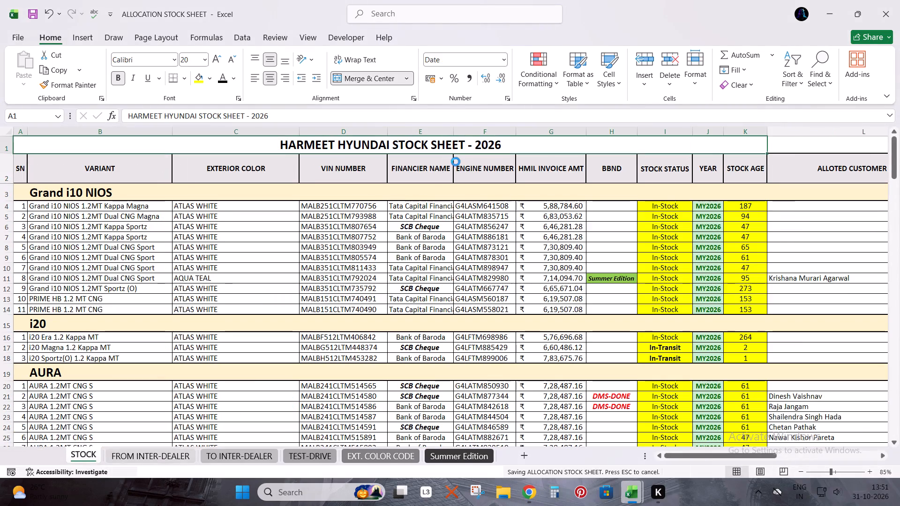
{"action": "left_click", "coordinate": [899, 0]}
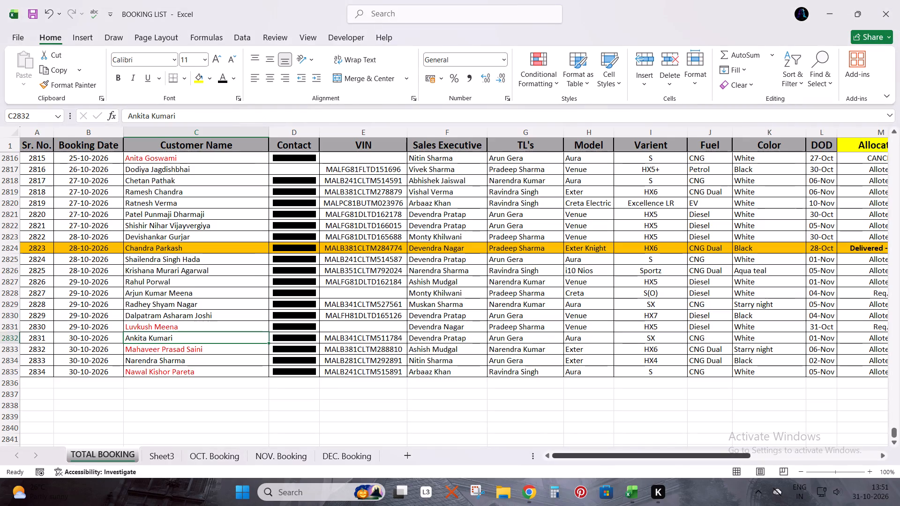
Duplicate the ALLOCATION STOCK SHEET workbook on the desktop and open the copy.
{"action": "left_click", "coordinate": [899, 499]}
{"action": "right_click", "coordinate": [397, 237]}
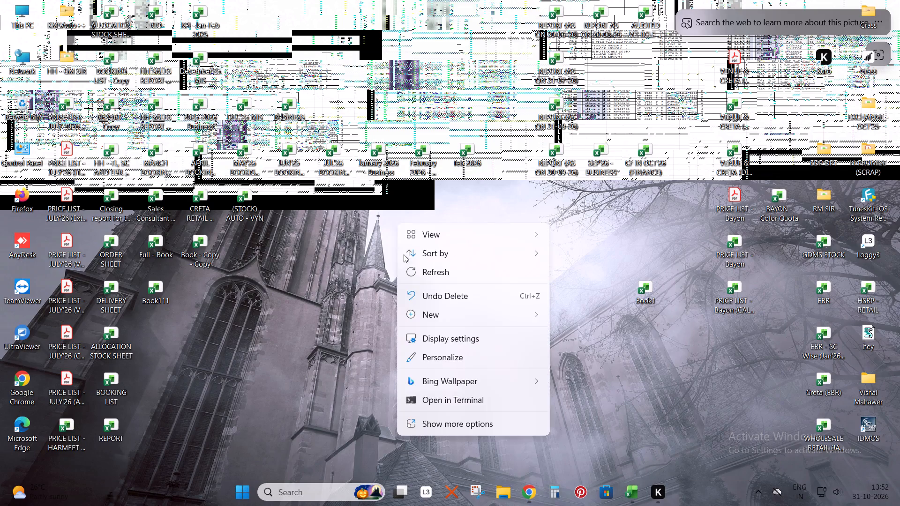
{"action": "left_click", "coordinate": [418, 273]}
{"action": "left_click", "coordinate": [116, 335]}
{"action": "key", "text": "ctrl+c"}
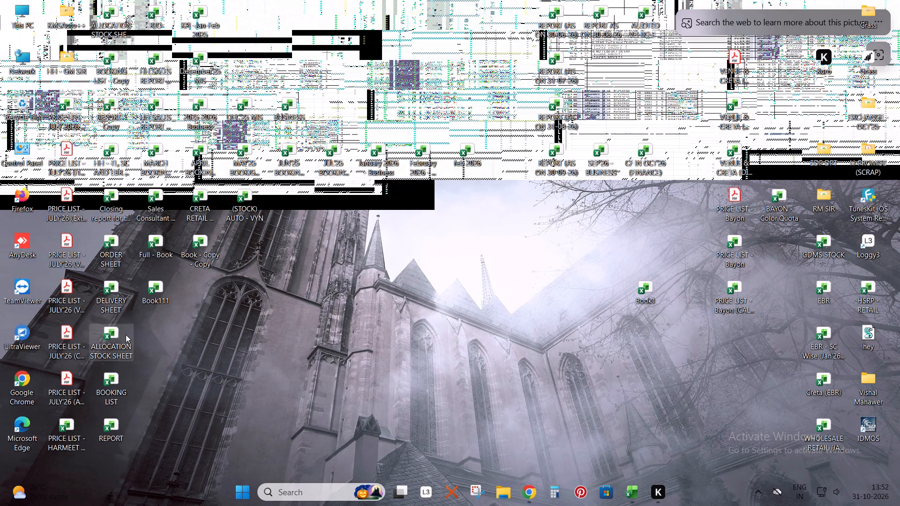
{"action": "key", "text": "ctrl+v"}
{"action": "double_click", "coordinate": [143, 332]}
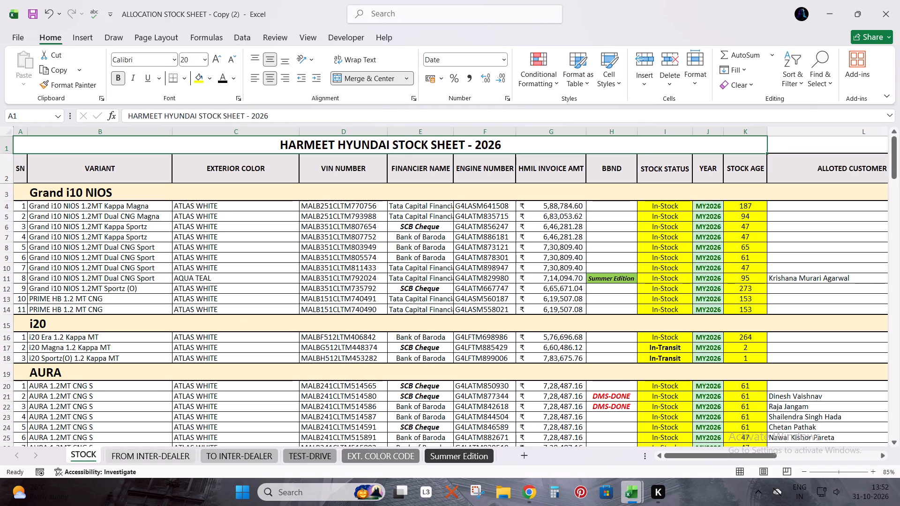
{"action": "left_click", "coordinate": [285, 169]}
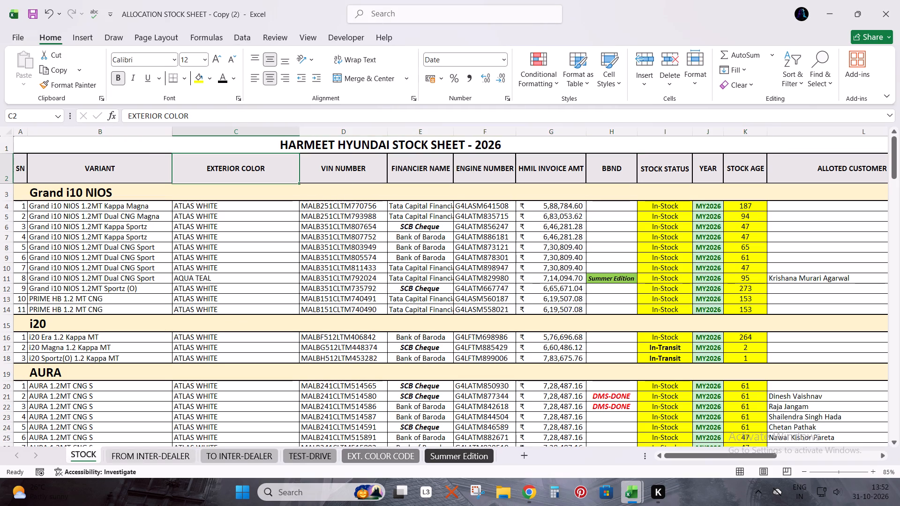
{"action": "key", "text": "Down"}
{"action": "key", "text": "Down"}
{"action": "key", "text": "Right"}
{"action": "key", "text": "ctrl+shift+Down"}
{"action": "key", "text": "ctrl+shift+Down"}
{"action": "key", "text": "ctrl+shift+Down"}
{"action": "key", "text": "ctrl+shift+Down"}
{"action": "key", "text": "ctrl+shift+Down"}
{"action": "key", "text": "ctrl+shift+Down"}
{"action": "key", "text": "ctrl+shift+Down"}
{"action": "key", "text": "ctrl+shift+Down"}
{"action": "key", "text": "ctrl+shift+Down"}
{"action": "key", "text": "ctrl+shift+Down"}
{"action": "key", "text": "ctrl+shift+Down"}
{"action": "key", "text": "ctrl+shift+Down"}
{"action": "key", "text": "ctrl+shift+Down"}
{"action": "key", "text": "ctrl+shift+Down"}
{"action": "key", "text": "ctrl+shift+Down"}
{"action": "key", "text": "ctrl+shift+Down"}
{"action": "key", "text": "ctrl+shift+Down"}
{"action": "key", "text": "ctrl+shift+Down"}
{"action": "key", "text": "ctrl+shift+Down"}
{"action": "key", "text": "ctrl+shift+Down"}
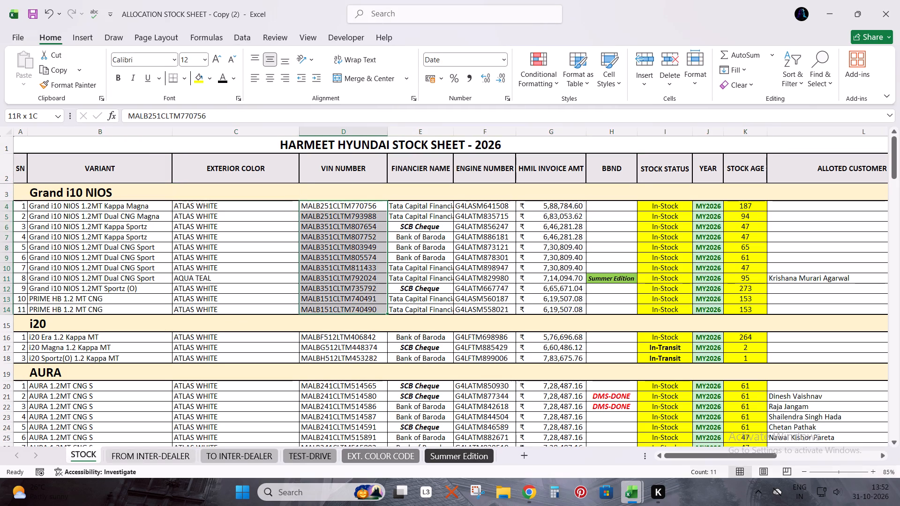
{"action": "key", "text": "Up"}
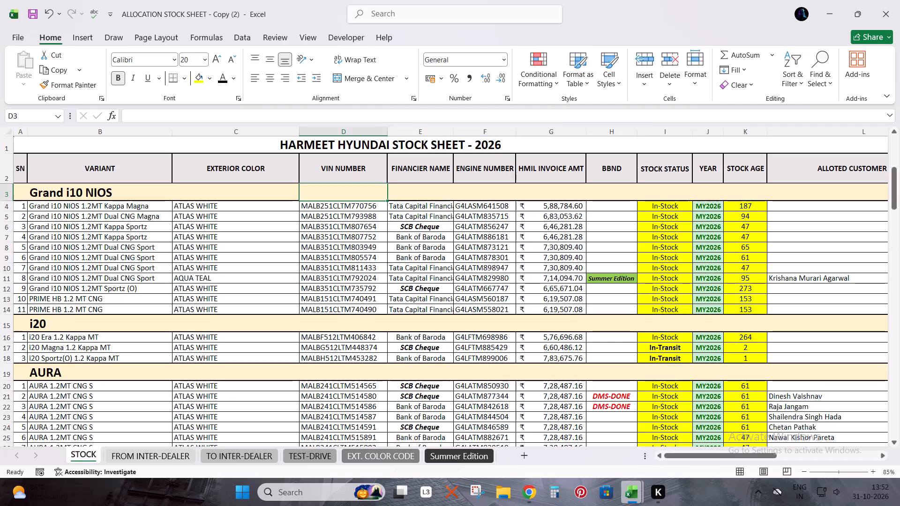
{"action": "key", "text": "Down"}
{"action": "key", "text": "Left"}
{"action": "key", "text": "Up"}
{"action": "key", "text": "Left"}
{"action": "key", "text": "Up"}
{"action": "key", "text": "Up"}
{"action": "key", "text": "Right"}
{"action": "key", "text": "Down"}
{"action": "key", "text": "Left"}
Add filters to the STOCK sheet's header row and filter EXTERIOR COLOR to exclude blanks.
{"action": "key", "text": "ctrl+Left"}
{"action": "key", "text": "Right"}
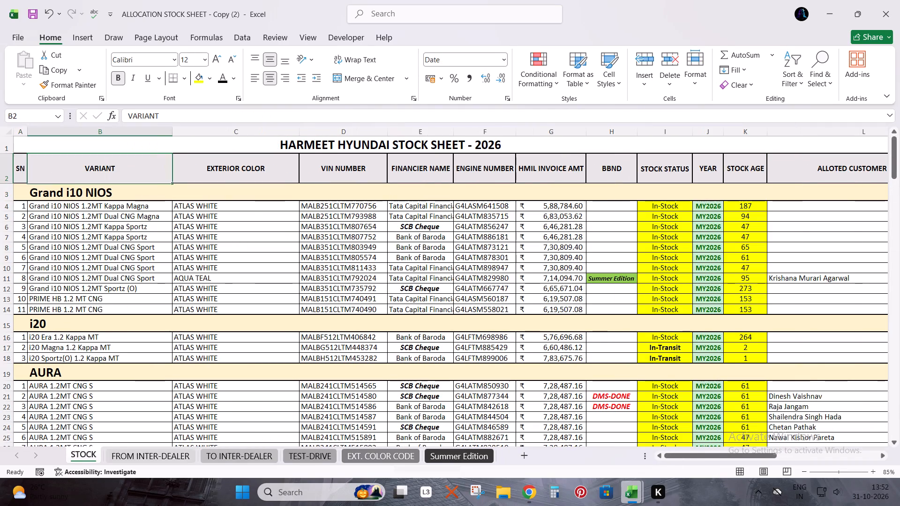
{"action": "key", "text": "Right"}
{"action": "key", "text": "ctrl+shift+l"}
{"action": "key", "text": "alt+Down"}
{"action": "key", "text": "Down"}
{"action": "key", "text": "Down"}
{"action": "key", "text": "Down"}
{"action": "key", "text": "Down"}
{"action": "key", "text": "Down"}
{"action": "key", "text": "Down"}
{"action": "key", "text": "Down"}
{"action": "key", "text": "Down"}
{"action": "key", "text": "Down"}
{"action": "key", "text": "Down"}
{"action": "key", "text": "Down"}
{"action": "key", "text": "Down"}
{"action": "key", "text": "Down"}
{"action": "key", "text": "Down"}
{"action": "key", "text": "Down"}
{"action": "key", "text": "Down"}
{"action": "key", "text": "Down"}
{"action": "key", "text": "Down"}
{"action": "key", "text": "Down"}
{"action": "key", "text": "Down"}
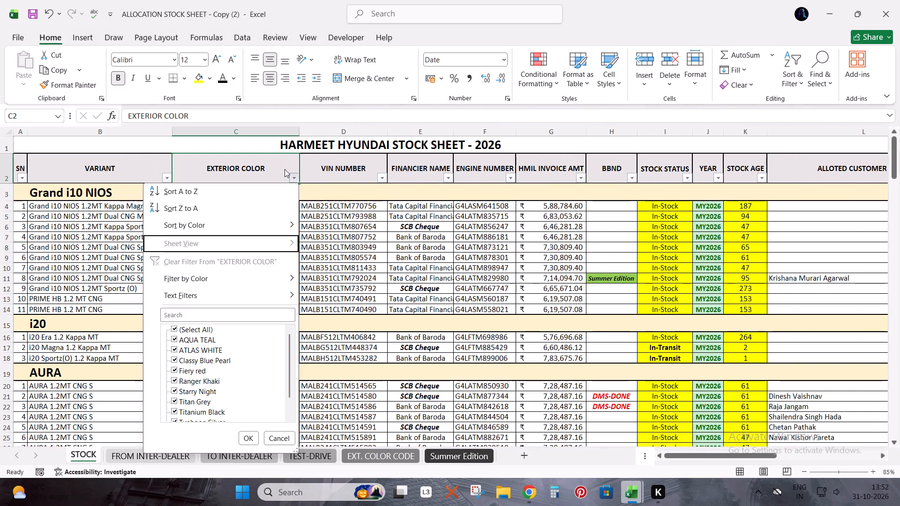
{"action": "key", "text": "Up"}
{"action": "key", "text": "Up"}
{"action": "key", "text": "space"}
{"action": "key", "text": "Return"}
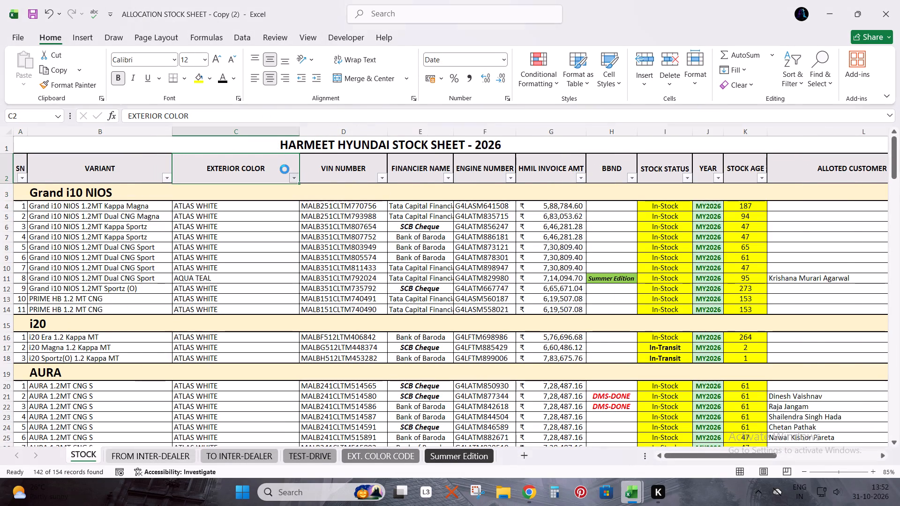
Copy the filtered stock table from its title through ALLOTED CUSTOMER NAME and paste it into a new sheet.
{"action": "key", "text": "Right"}
{"action": "key", "text": "Down"}
{"action": "key", "text": "ctrl+shift+Down"}
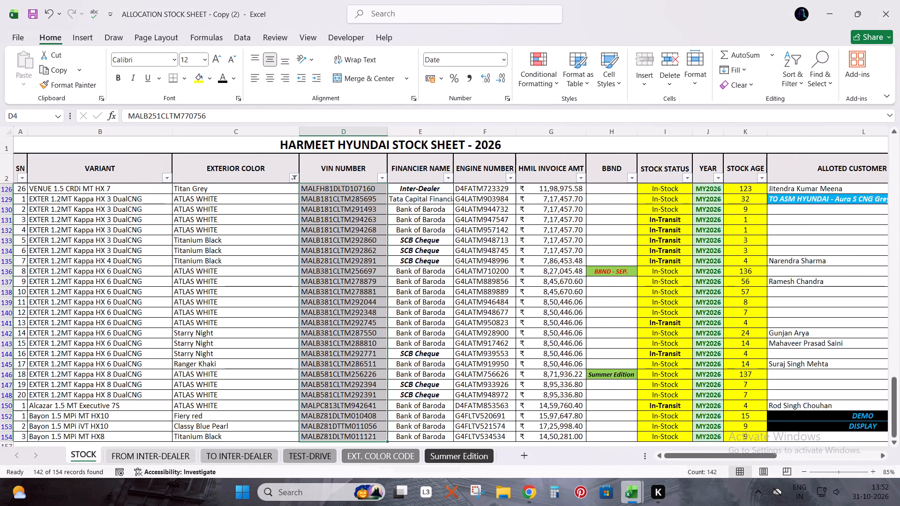
{"action": "key", "text": "Up"}
{"action": "key", "text": "Left"}
{"action": "key", "text": "Up"}
{"action": "key", "text": "shift+Right"}
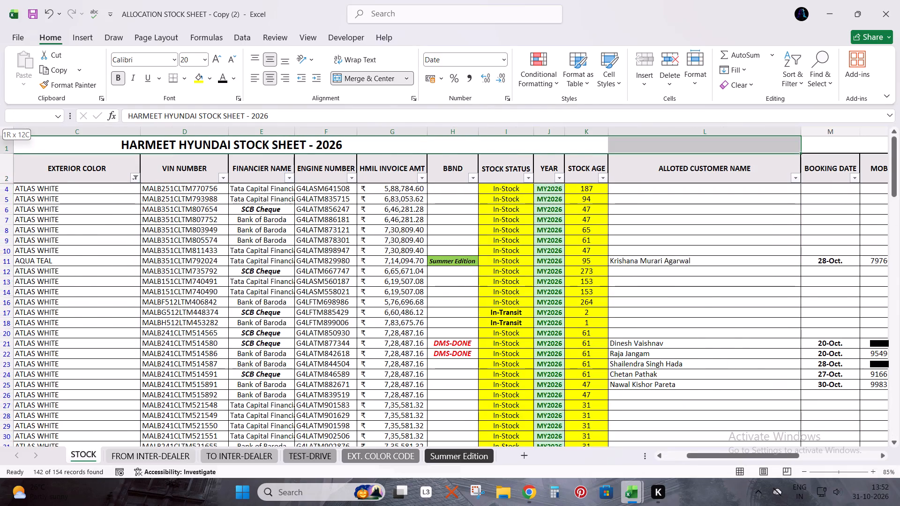
{"action": "key", "text": "ctrl+shift+Down"}
{"action": "key", "text": "ctrl+c"}
{"action": "key", "text": "ctrl+Page_Down"}
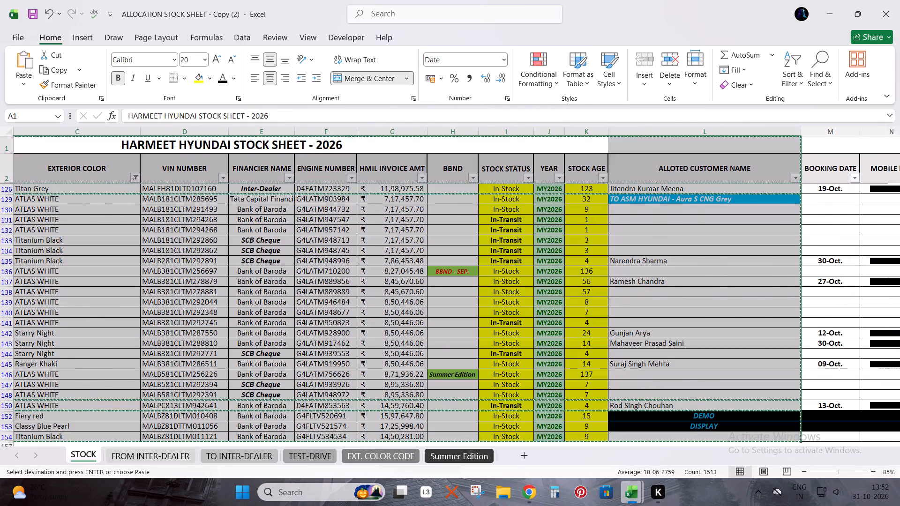
{"action": "key", "text": "ctrl+Page_Up"}
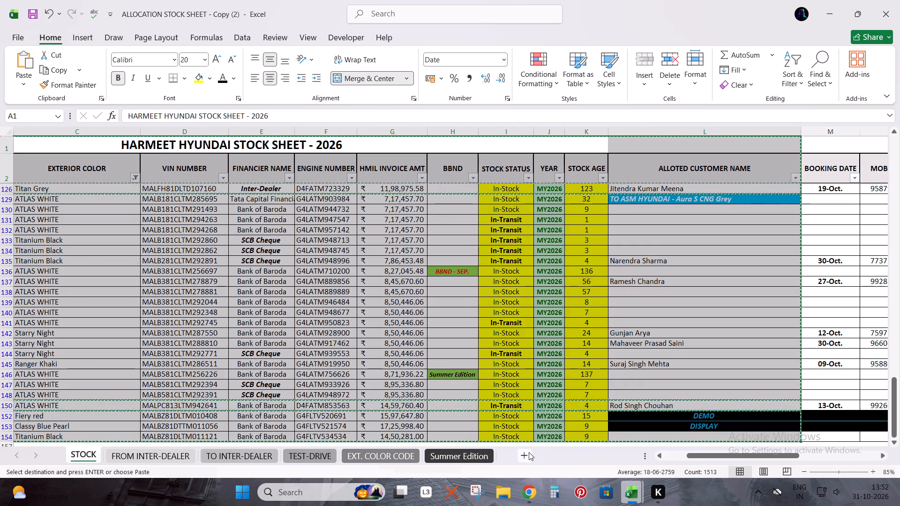
{"action": "left_click", "coordinate": [523, 454]}
{"action": "key", "text": "ctrl+v"}
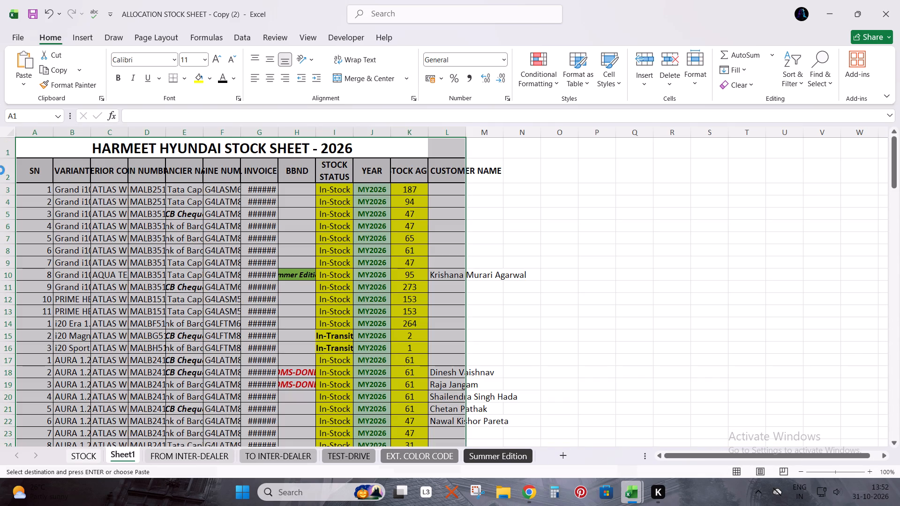
Autofit the width of all columns in Sheet1.
{"action": "left_click", "coordinate": [7, 131]}
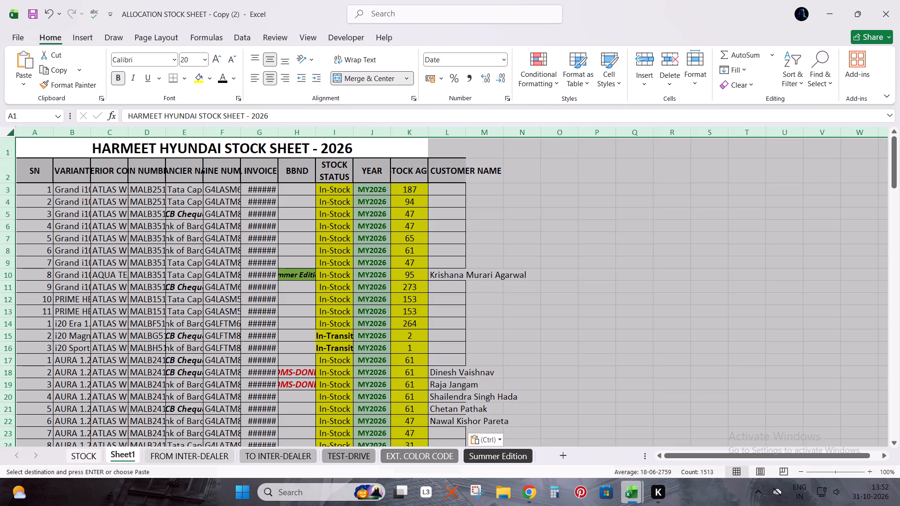
{"action": "double_click", "coordinate": [52, 133]}
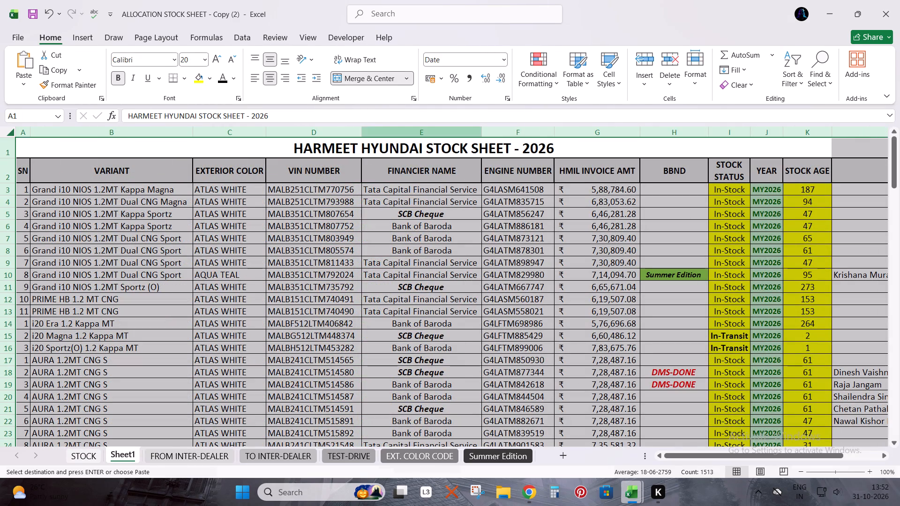
Delete the FINANCIER NAME, ENGINE NUMBER and HMIL INVOICE AMT columns from Sheet1.
{"action": "left_click_drag", "start_coordinate": [390, 131], "coordinate": [560, 125]}
{"action": "key", "text": "ctrl+minus"}
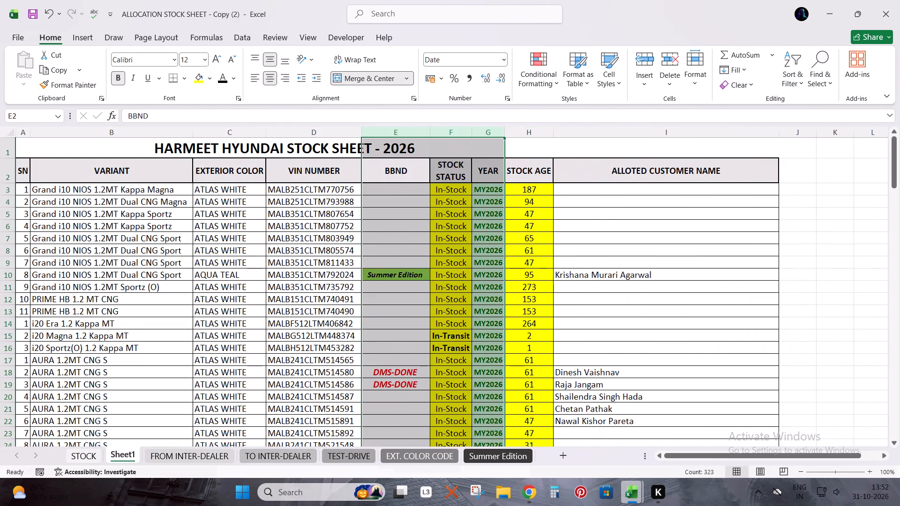
Look through the copied vehicle rows in Sheet1 and return to the top of the list.
{"action": "scroll", "coordinate": [469, 263], "scroll_direction": "down", "scroll_amount": 2}
{"action": "scroll", "coordinate": [468, 264], "scroll_direction": "up", "scroll_amount": 1}
{"action": "scroll", "coordinate": [468, 264], "scroll_direction": "down", "scroll_amount": 14}
{"action": "scroll", "coordinate": [425, 313], "scroll_direction": "up", "scroll_amount": 1}
{"action": "scroll", "coordinate": [425, 313], "scroll_direction": "down", "scroll_amount": 7}
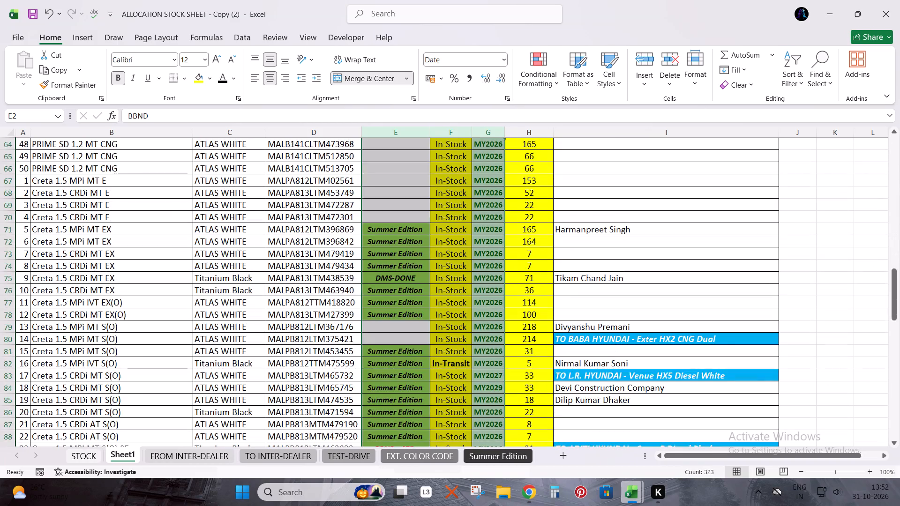
{"action": "scroll", "coordinate": [530, 337], "scroll_direction": "down", "scroll_amount": 4}
{"action": "scroll", "coordinate": [540, 338], "scroll_direction": "up", "scroll_amount": 2}
{"action": "left_click_drag", "start_coordinate": [895, 316], "coordinate": [896, 159]}
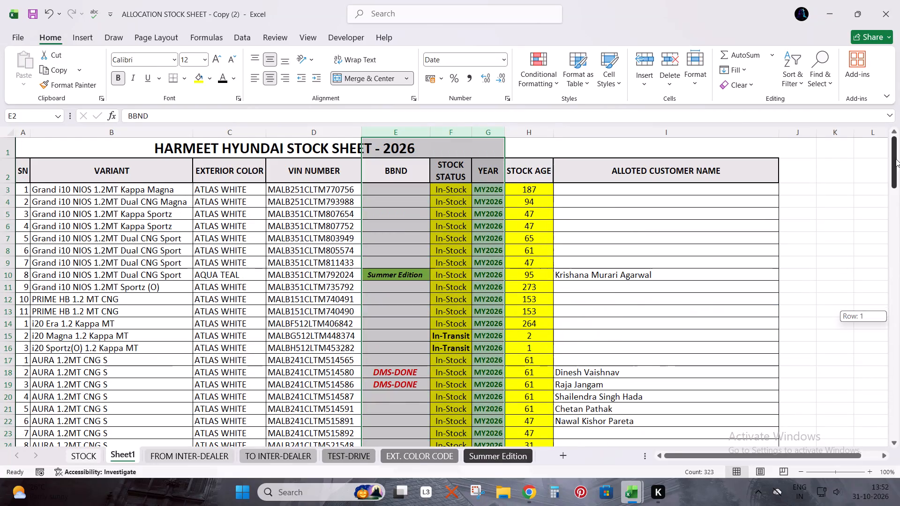
{"action": "left_click_drag", "start_coordinate": [896, 159], "coordinate": [896, 156]}
Paste the STOCK AGE entries from H3 down over themselves as values only.
{"action": "left_click", "coordinate": [533, 168]}
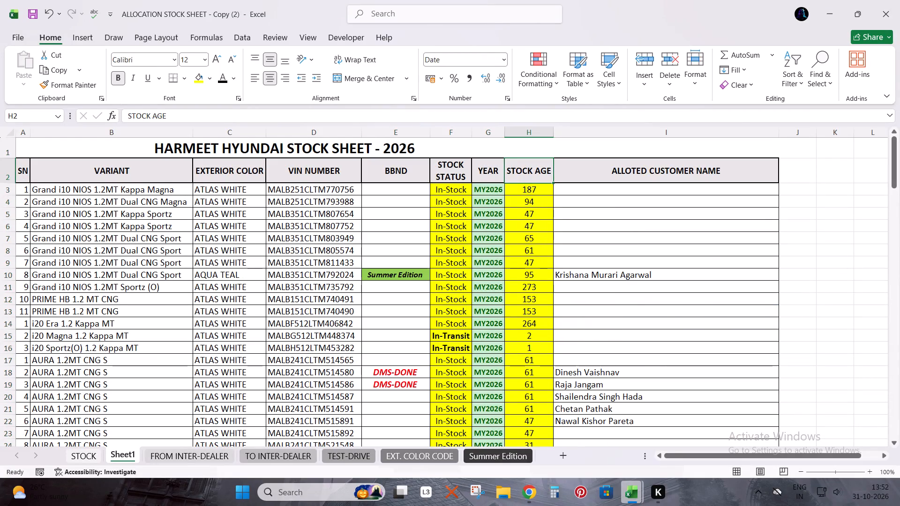
{"action": "key", "text": "Down"}
{"action": "key", "text": "ctrl+shift+Down"}
{"action": "key", "text": "ctrl+c"}
{"action": "key", "text": "ctrl+v"}
{"action": "key", "text": "Down"}
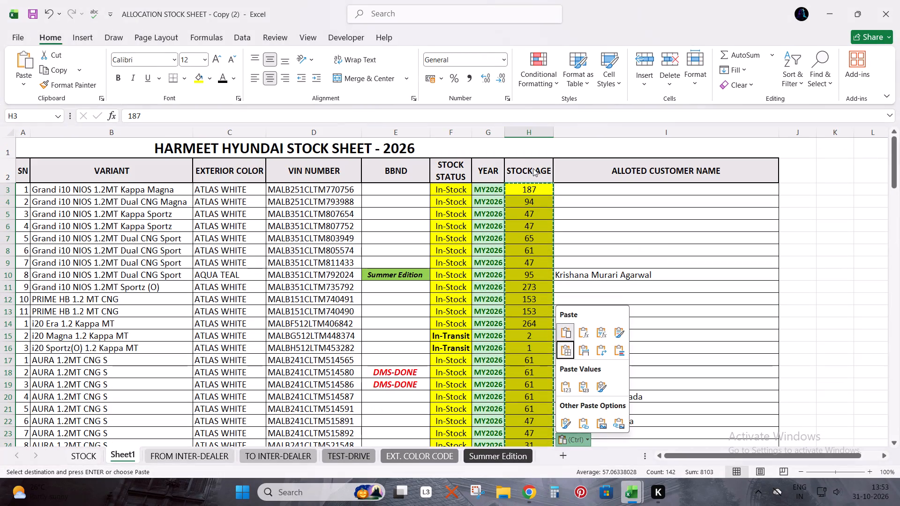
{"action": "key", "text": "Down"}
{"action": "key", "text": "Return"}
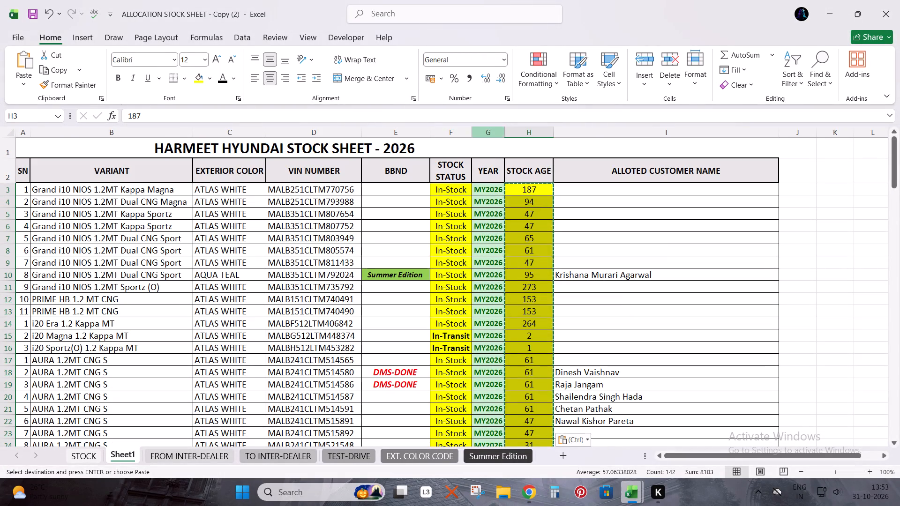
Delete the BBND and YEAR columns from Sheet1.
{"action": "left_click", "coordinate": [487, 129]}
{"action": "left_click", "coordinate": [395, 134], "text": "ctrl"}
{"action": "key", "text": "ctrl+minus"}
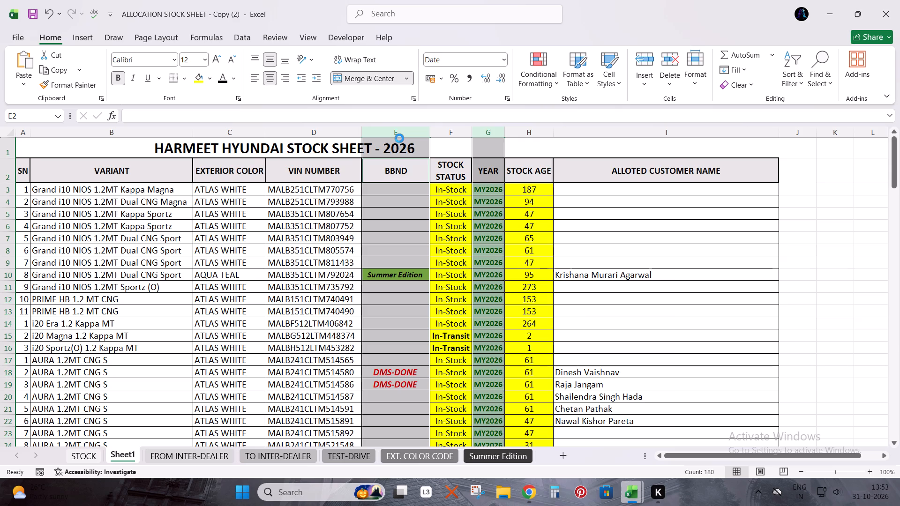
{"action": "key", "text": "Right"}
{"action": "key", "text": "Down"}
{"action": "key", "text": "Left"}
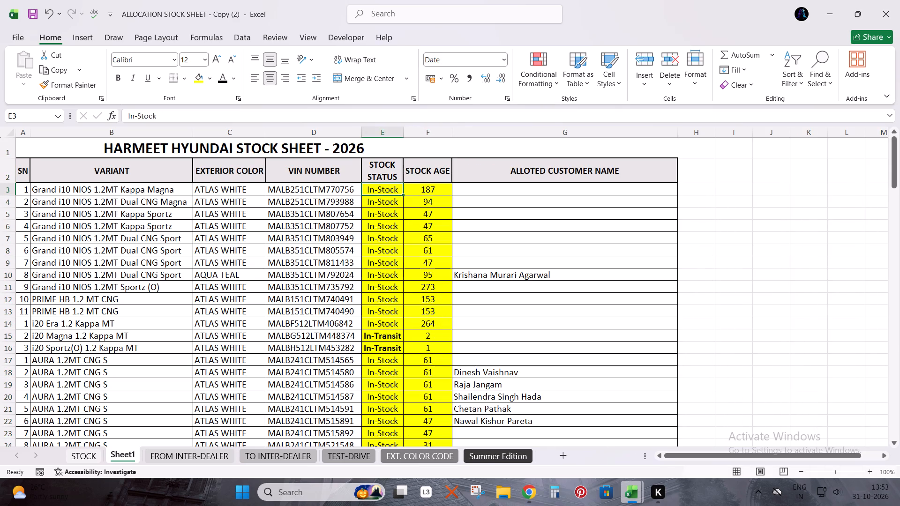
Replace the ALLOTED CUSTOMER NAME heading in G2 with REMARK.
{"action": "left_click", "coordinate": [532, 171]}
{"action": "type", "text": "REMARK"}
{"action": "key", "text": "Return"}
Copy the blank REMARK cell G9 over the cells below it to clear customer names, notes and fills through row 143.
{"action": "key", "text": "Down"}
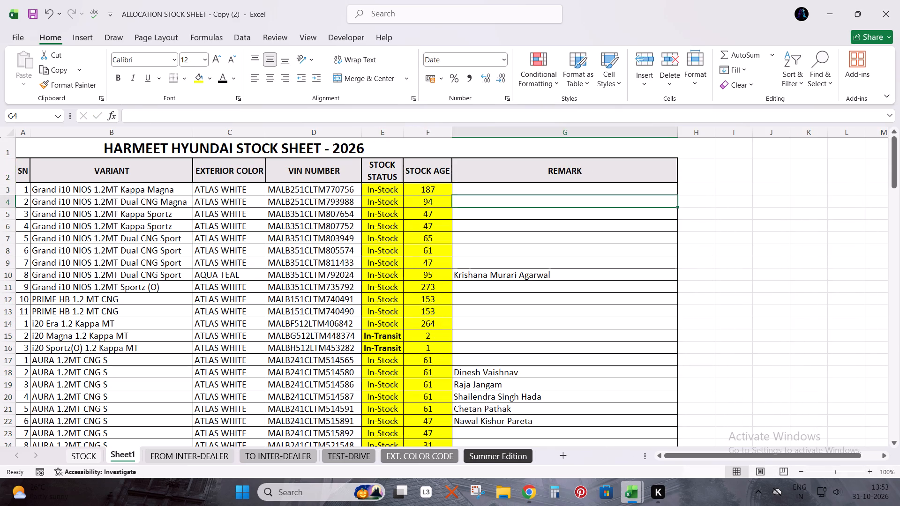
{"action": "key", "text": "Down"}
{"action": "key", "text": "Down"}
{"action": "key", "text": "Down"}
{"action": "key", "text": "Down"}
{"action": "key", "text": "Down"}
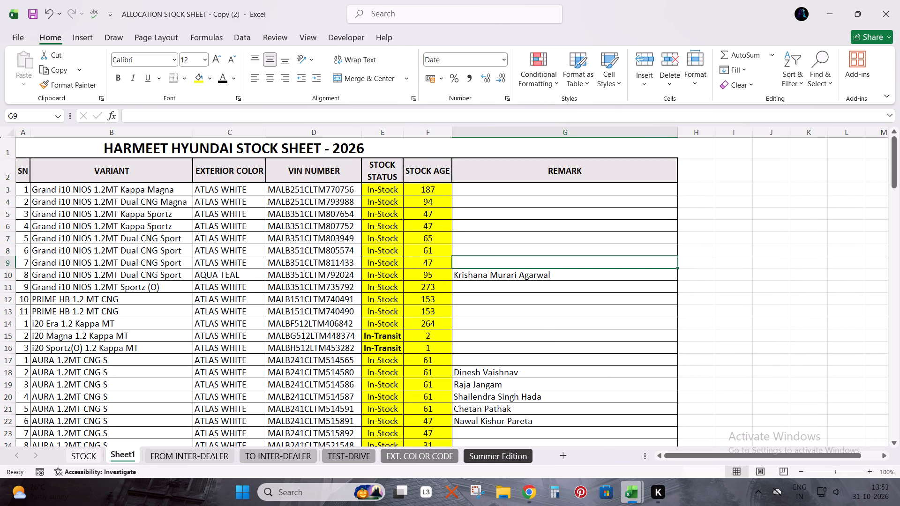
{"action": "key", "text": "ctrl+c"}
{"action": "key", "text": "ctrl+shift+Down"}
{"action": "key", "text": "ctrl+shift+Down"}
{"action": "key", "text": "ctrl+shift+Down"}
{"action": "key", "text": "ctrl+shift+Down"}
{"action": "key", "text": "ctrl+shift+Down"}
{"action": "key", "text": "ctrl+shift+Down"}
{"action": "key", "text": "ctrl+shift+Down"}
{"action": "key", "text": "ctrl+shift+Down"}
{"action": "key", "text": "ctrl+shift+Down"}
{"action": "key", "text": "ctrl+shift+Down"}
{"action": "key", "text": "ctrl+shift+Down"}
{"action": "key", "text": "ctrl+shift+Down"}
{"action": "key", "text": "ctrl+shift+Down"}
{"action": "key", "text": "ctrl+shift+Down"}
{"action": "key", "text": "ctrl+shift+Down"}
{"action": "key", "text": "ctrl+shift+Down"}
{"action": "key", "text": "ctrl+shift+Down"}
{"action": "key", "text": "ctrl+shift+Down"}
{"action": "key", "text": "ctrl+shift+Down"}
{"action": "key", "text": "ctrl+shift+Down"}
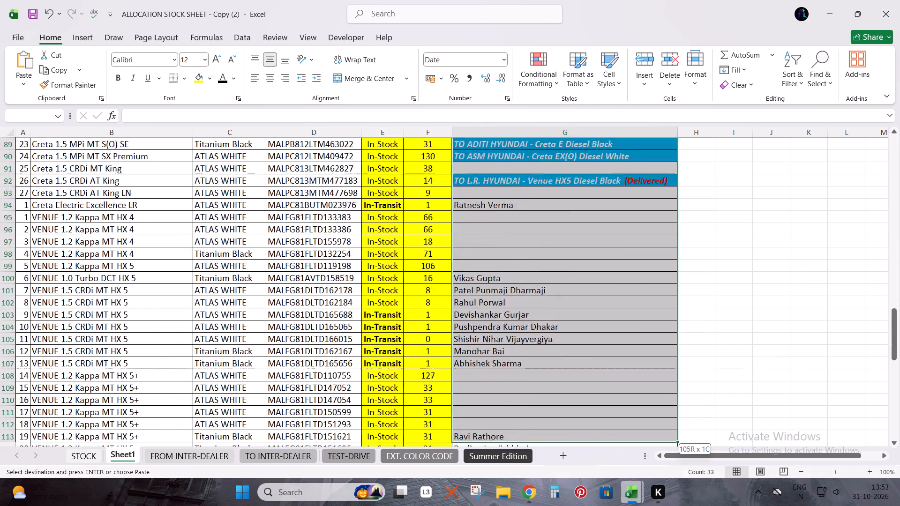
{"action": "key", "text": "ctrl+shift+Down"}
{"action": "key", "text": "ctrl+shift+Down"}
{"action": "key", "text": "ctrl+shift+Down"}
{"action": "key", "text": "ctrl+shift+Down"}
{"action": "key", "text": "ctrl+shift+Down"}
{"action": "key", "text": "ctrl+shift+Up"}
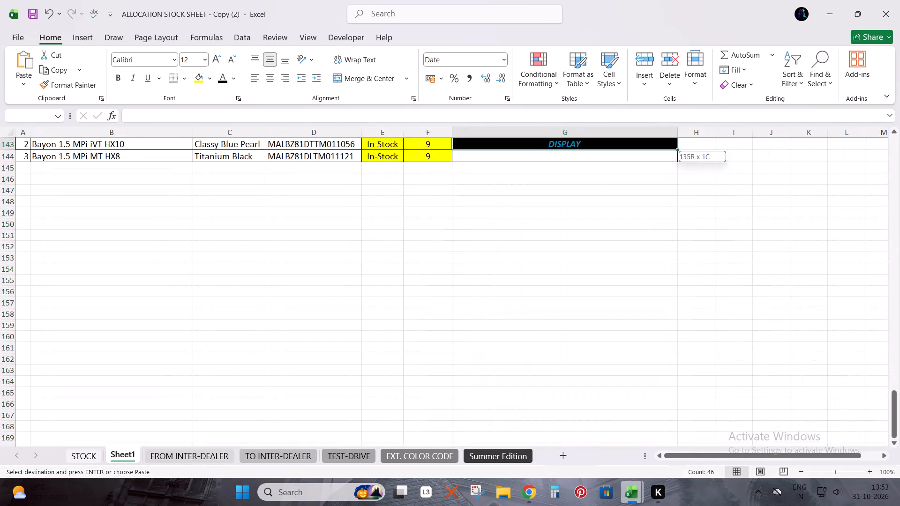
{"action": "key", "text": "ctrl+v"}
{"action": "key", "text": "Down"}
{"action": "key", "text": "Left"}
{"action": "key", "text": "Up"}
{"action": "key", "text": "ctrl+Up"}
{"action": "key", "text": "ctrl+Left"}
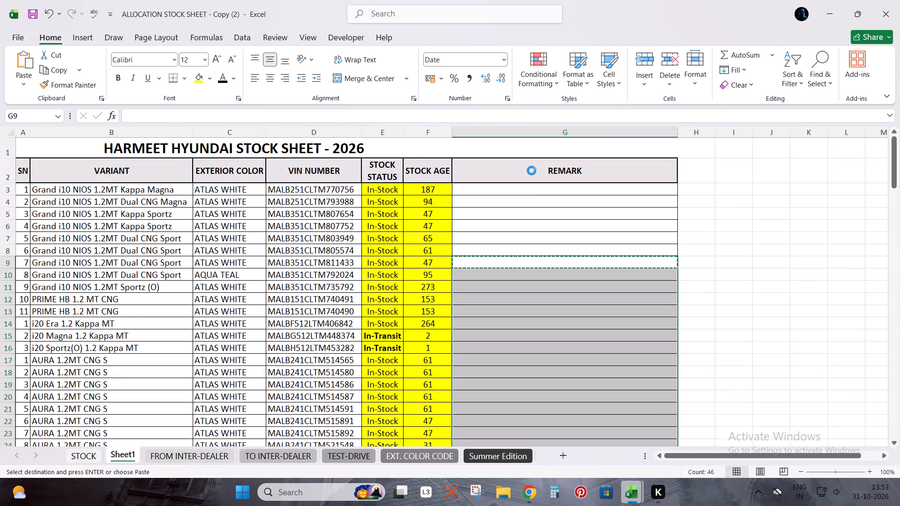
{"action": "key", "text": "Down"}
{"action": "key", "text": "Left"}
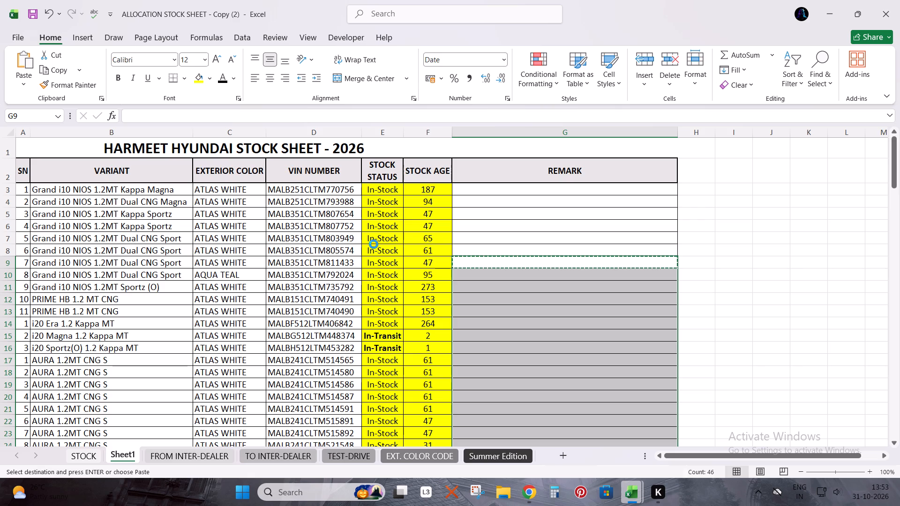
{"action": "left_click", "coordinate": [143, 237]}
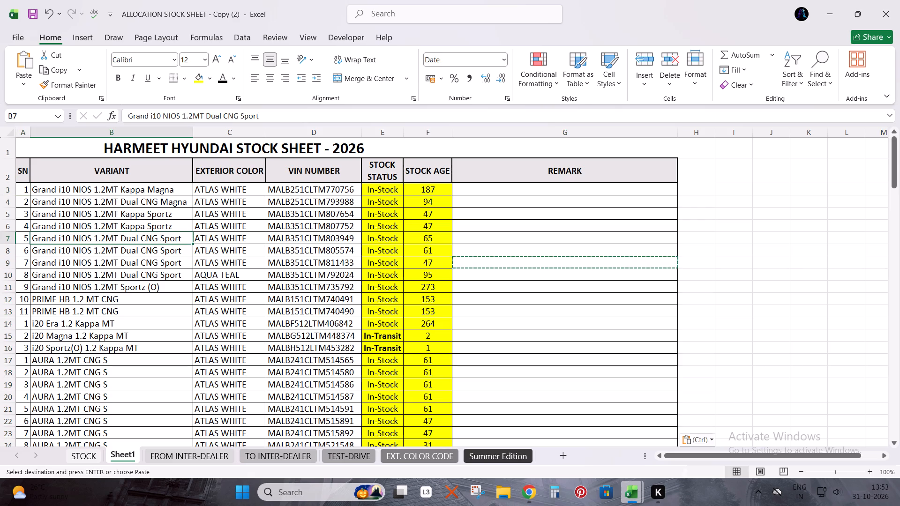
Fill the SN column as one continuous series from 1 and 2 in A3:A4 down to the last vehicle row.
{"action": "left_click_drag", "start_coordinate": [25, 189], "coordinate": [24, 200]}
{"action": "left_click", "coordinate": [38, 16]}
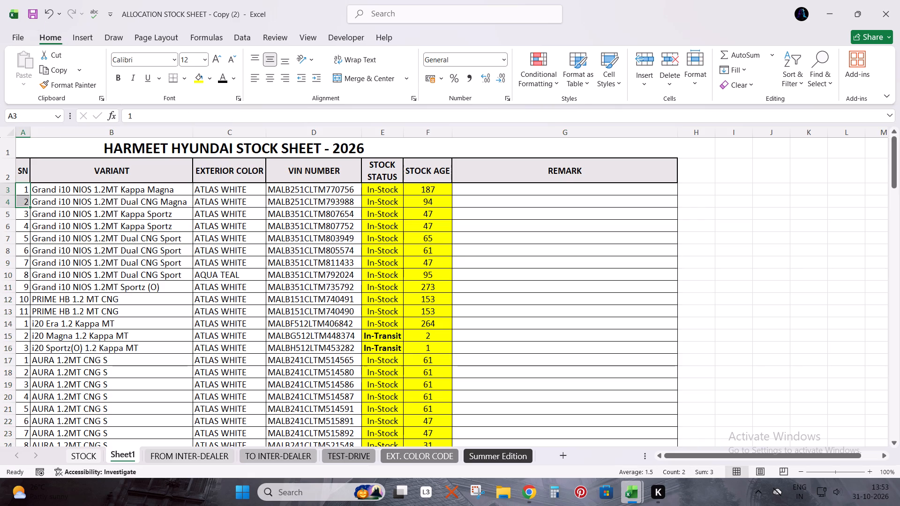
{"action": "double_click", "coordinate": [31, 206]}
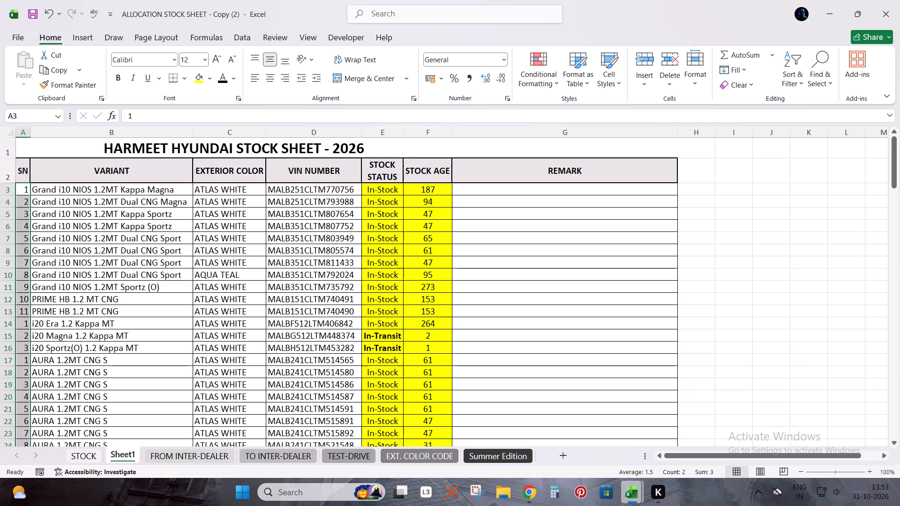
{"action": "left_click", "coordinate": [116, 290]}
{"action": "key", "text": "ctrl+Down"}
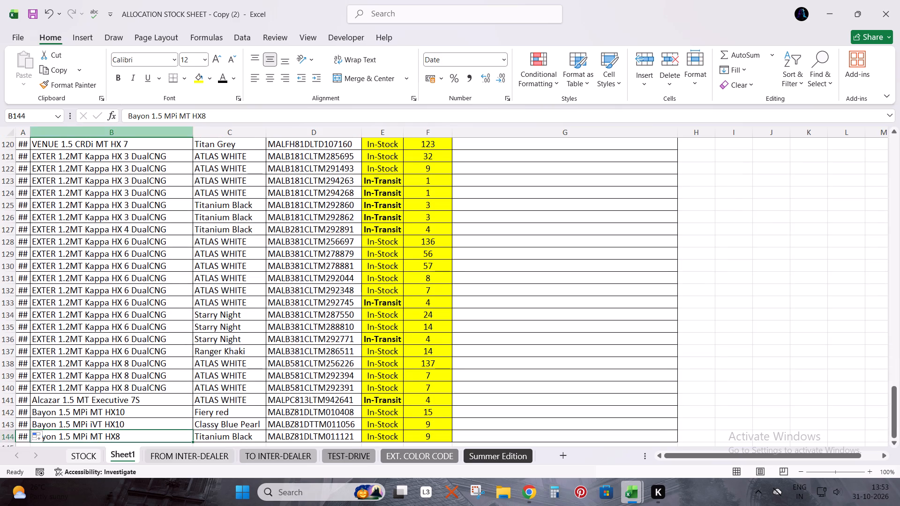
AutoFit all columns of Sheet1 to their contents so the SN numbers display in full.
{"action": "left_click", "coordinate": [10, 131]}
{"action": "double_click", "coordinate": [30, 130]}
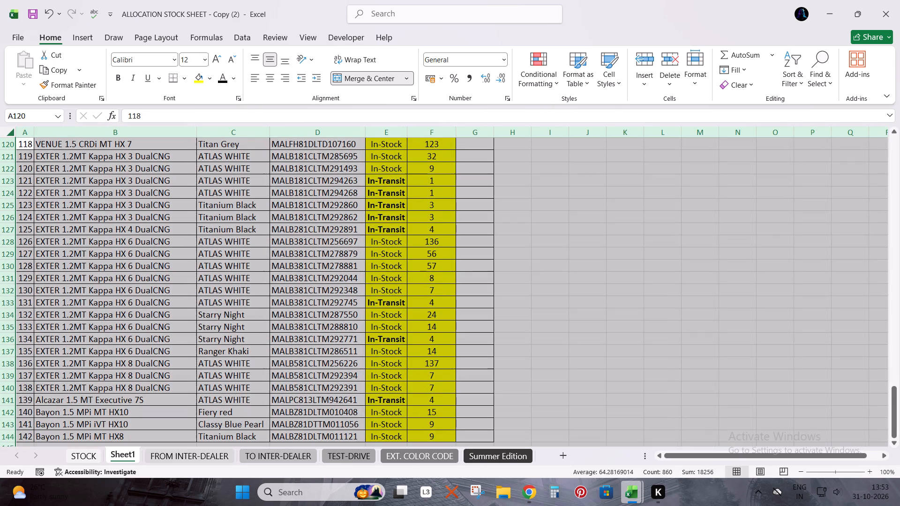
{"action": "scroll", "coordinate": [300, 417], "scroll_direction": "down", "scroll_amount": 3}
{"action": "left_click", "coordinate": [367, 211]}
{"action": "key", "text": "ctrl+Up"}
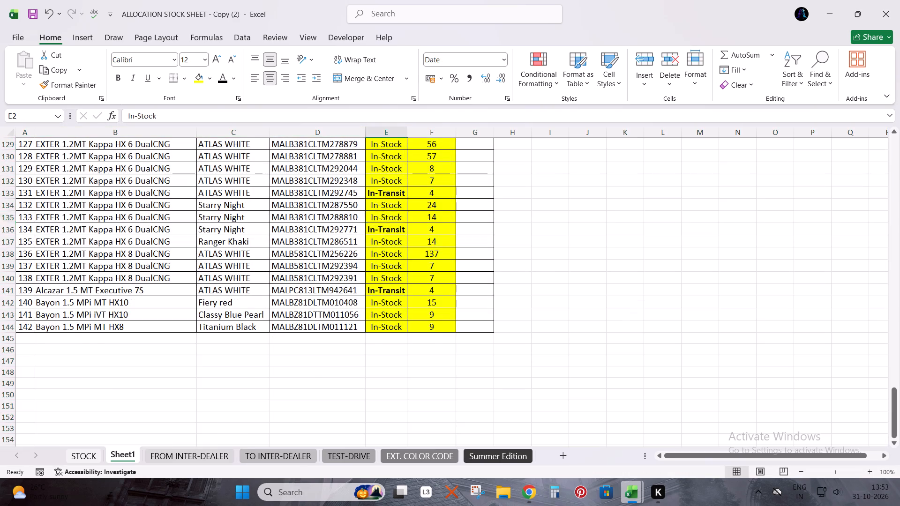
Widen the REMARK column G to about three times its autofitted width.
{"action": "key", "text": "Down"}
{"action": "left_click_drag", "start_coordinate": [494, 134], "coordinate": [578, 131]}
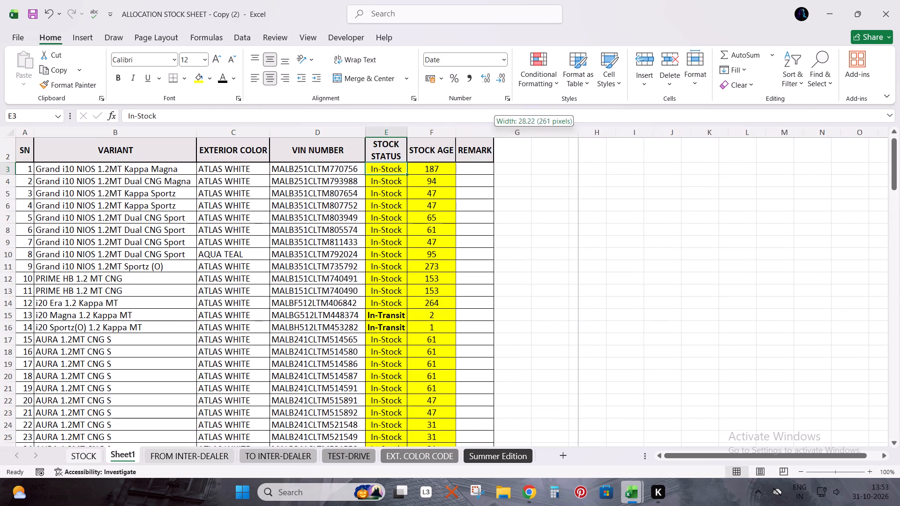
{"action": "left_click_drag", "start_coordinate": [578, 131], "coordinate": [569, 127]}
{"action": "left_click", "coordinate": [232, 249]}
{"action": "scroll", "coordinate": [237, 306], "scroll_direction": "up", "scroll_amount": 8}
{"action": "left_click", "coordinate": [234, 200]}
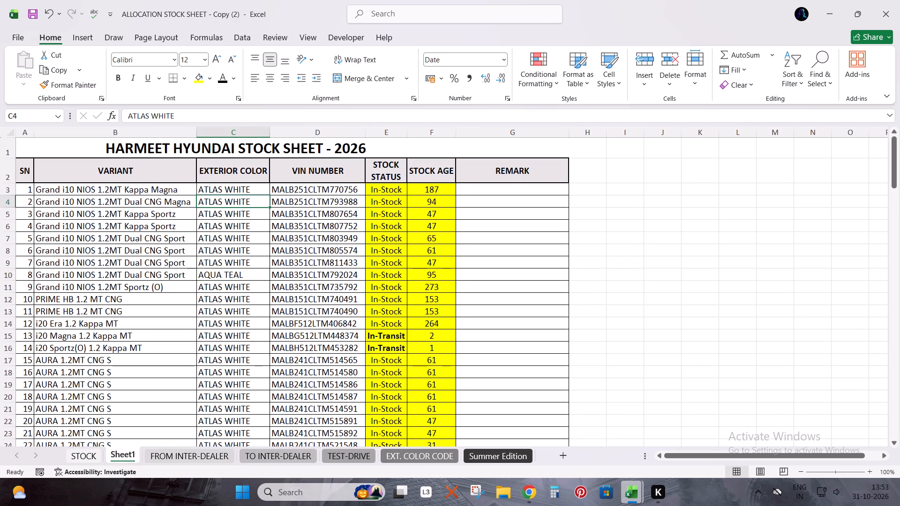
Apply thick outside borders around the whole stock table, including its title row.
{"action": "left_click", "coordinate": [255, 145]}
{"action": "left_click", "coordinate": [274, 271]}
{"action": "key", "text": "ctrl+a"}
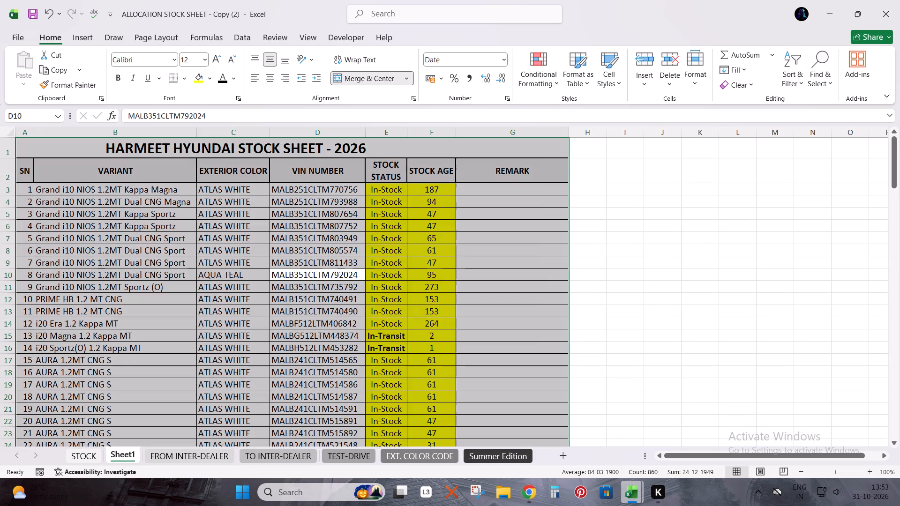
{"action": "left_click", "coordinate": [188, 79]}
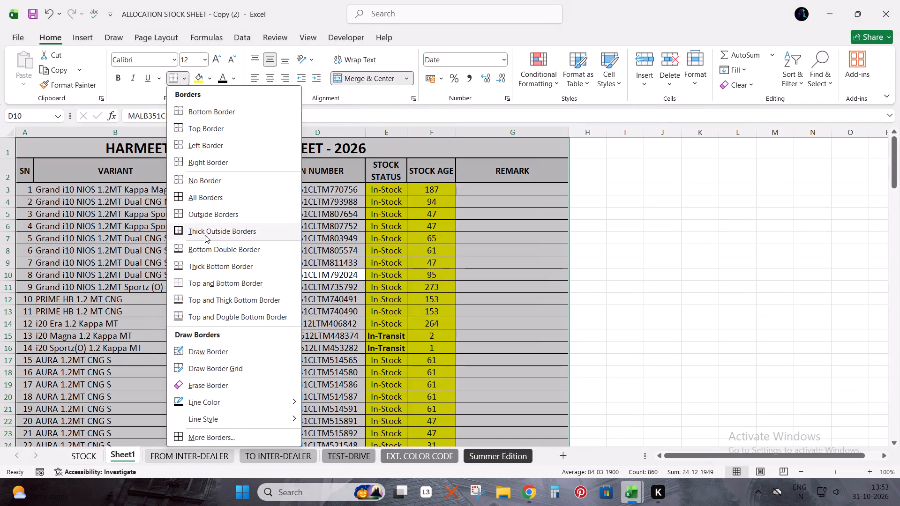
{"action": "left_click", "coordinate": [202, 228]}
{"action": "left_click", "coordinate": [347, 209]}
Re-merge and center the stock sheet title across A1:G1 so it spans the REMARK column.
{"action": "left_click_drag", "start_coordinate": [343, 140], "coordinate": [472, 145]}
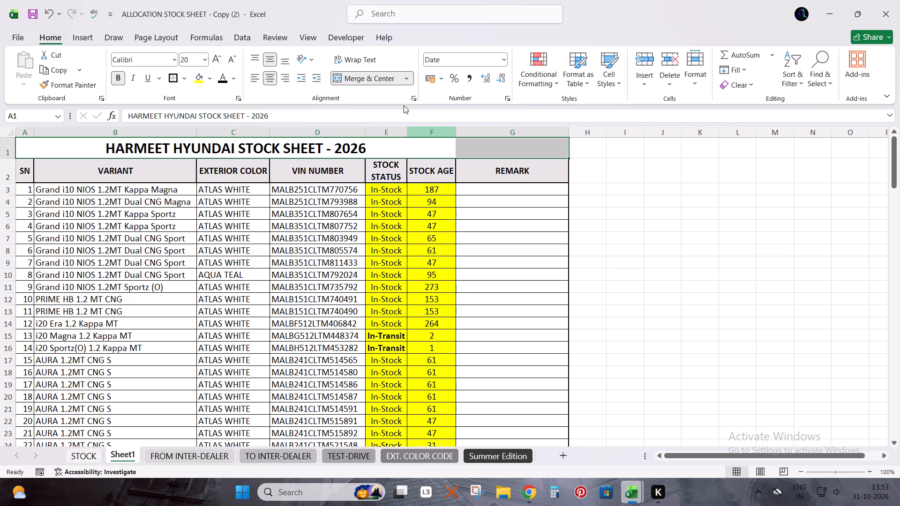
{"action": "double_click", "coordinate": [364, 77]}
{"action": "left_click", "coordinate": [336, 263]}
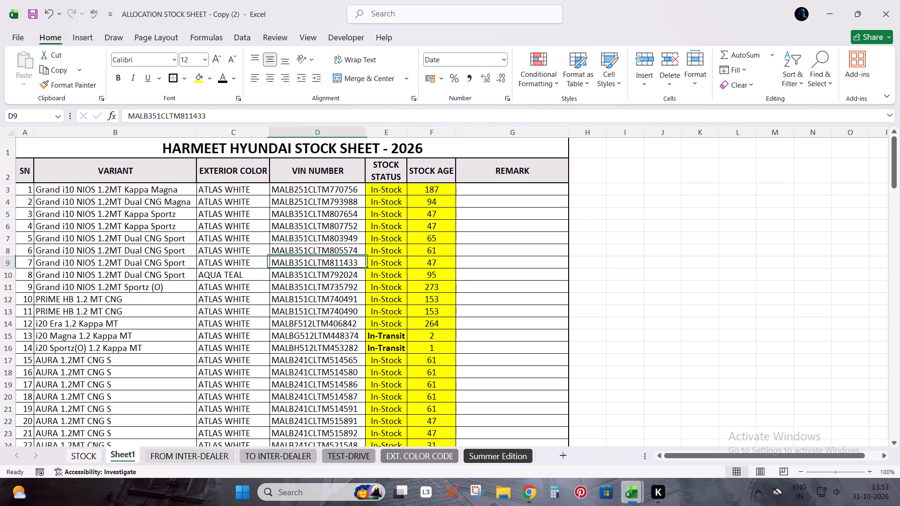
{"action": "left_click", "coordinate": [310, 144]}
{"action": "left_click", "coordinate": [329, 260]}
Review the formatted stock list from the first vehicle row to the last, checking its numbering, blank REMARK cells and borders.
{"action": "scroll", "coordinate": [283, 305], "scroll_direction": "down", "scroll_amount": 4}
{"action": "scroll", "coordinate": [282, 305], "scroll_direction": "up", "scroll_amount": 1}
{"action": "scroll", "coordinate": [282, 305], "scroll_direction": "down", "scroll_amount": 1}
{"action": "scroll", "coordinate": [282, 305], "scroll_direction": "up", "scroll_amount": 1}
{"action": "scroll", "coordinate": [282, 305], "scroll_direction": "down", "scroll_amount": 1}
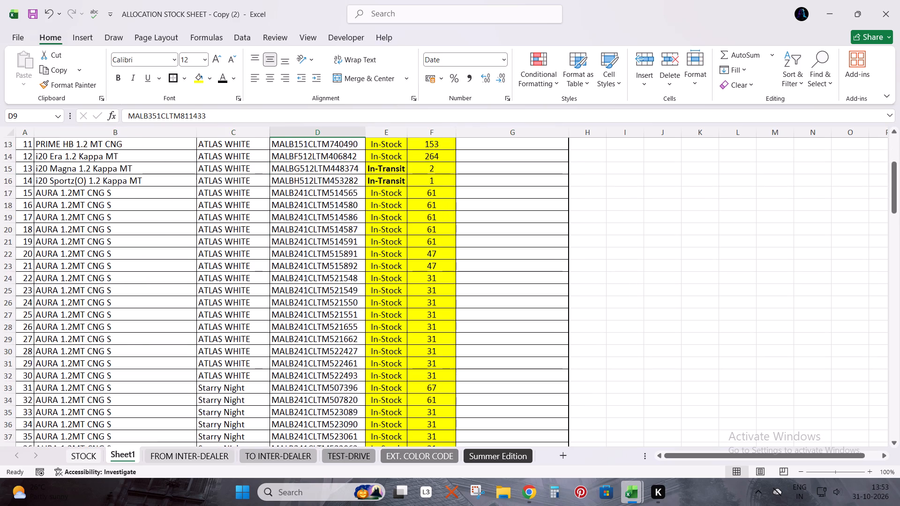
{"action": "scroll", "coordinate": [282, 305], "scroll_direction": "down", "scroll_amount": 1}
{"action": "scroll", "coordinate": [282, 305], "scroll_direction": "up", "scroll_amount": 1}
{"action": "scroll", "coordinate": [282, 305], "scroll_direction": "down", "scroll_amount": 11}
{"action": "scroll", "coordinate": [282, 305], "scroll_direction": "up", "scroll_amount": 1}
{"action": "scroll", "coordinate": [282, 305], "scroll_direction": "down", "scroll_amount": 7}
{"action": "scroll", "coordinate": [282, 305], "scroll_direction": "up", "scroll_amount": 1}
{"action": "scroll", "coordinate": [282, 305], "scroll_direction": "down", "scroll_amount": 4}
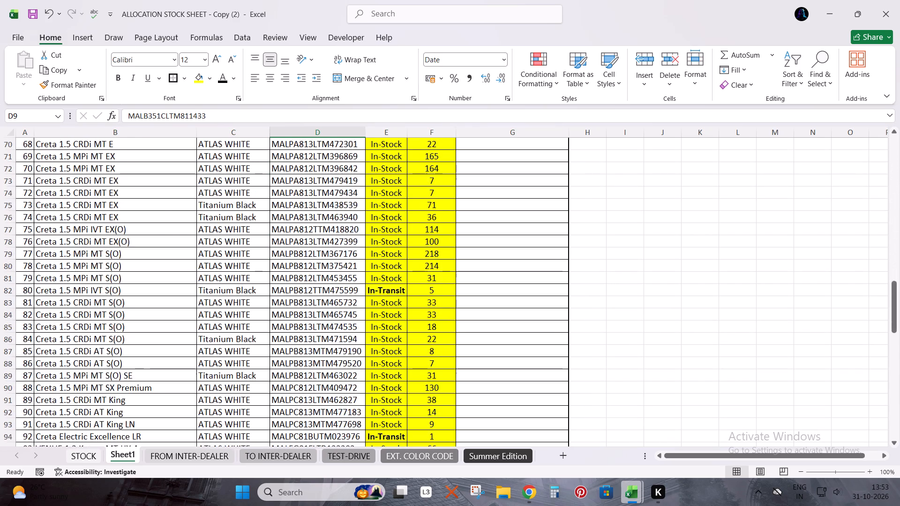
{"action": "scroll", "coordinate": [282, 305], "scroll_direction": "down", "scroll_amount": 15}
{"action": "scroll", "coordinate": [282, 306], "scroll_direction": "down", "scroll_amount": 6}
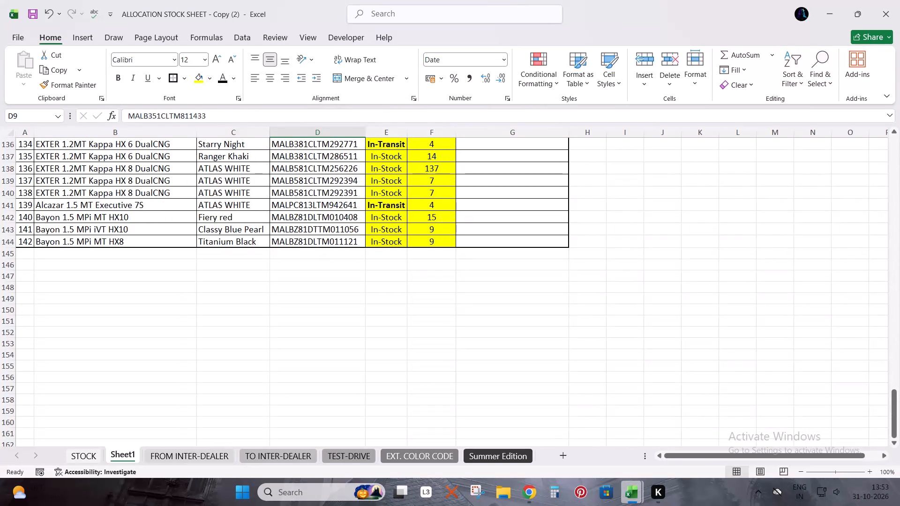
{"action": "left_click", "coordinate": [46, 156]}
{"action": "key", "text": "ctrl+Up"}
{"action": "key", "text": "Left"}
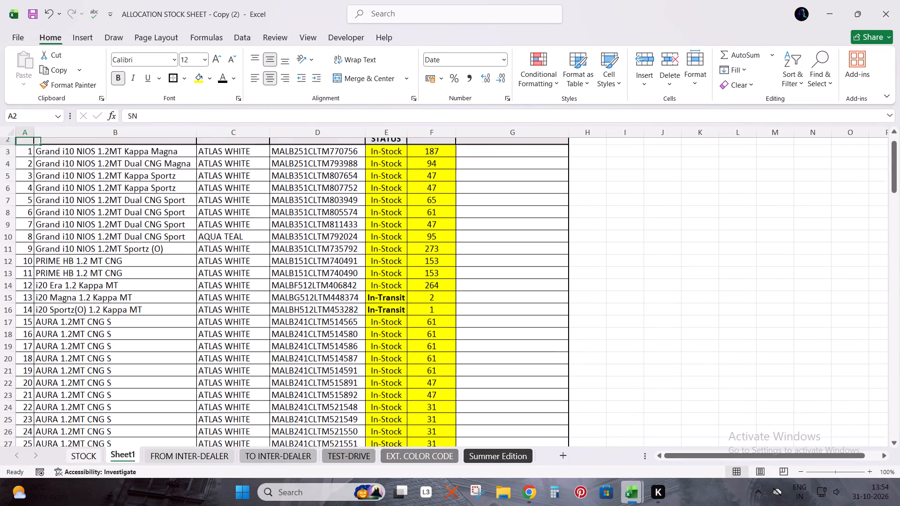
{"action": "key", "text": "Down"}
{"action": "key", "text": "Up"}
{"action": "key", "text": "Up"}
{"action": "key", "text": "Down"}
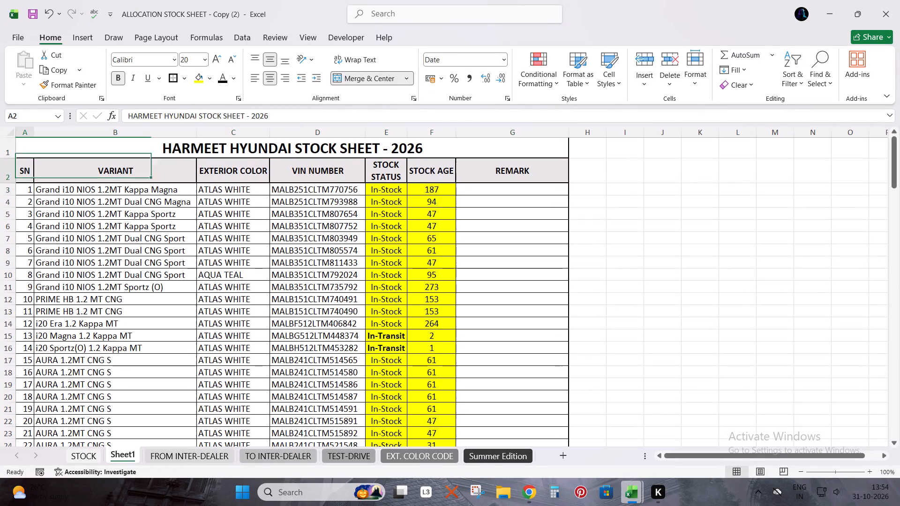
Save the workbook copy.
{"action": "left_click", "coordinate": [30, 12]}
Select the whole stock table and set the print job on the MF280 Series printer to print only the current selection.
{"action": "left_click", "coordinate": [313, 212]}
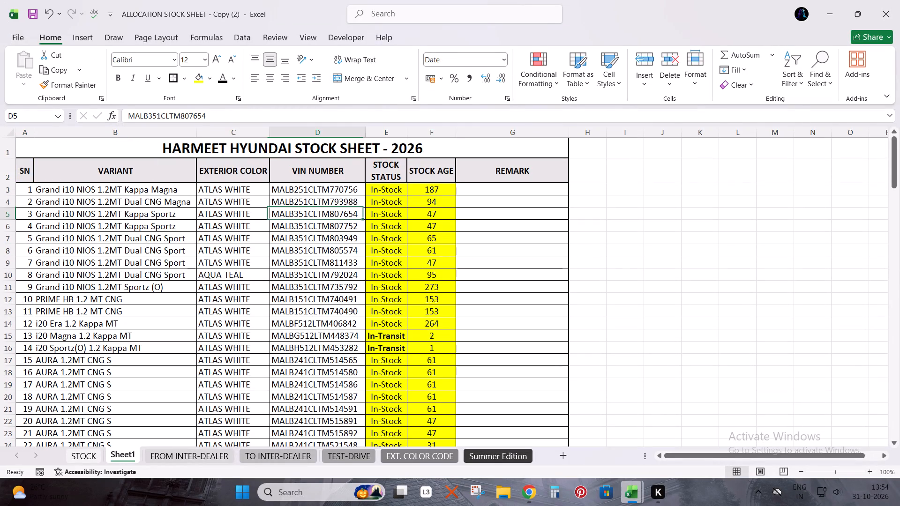
{"action": "key", "text": "ctrl+a"}
{"action": "key", "text": "ctrl+p"}
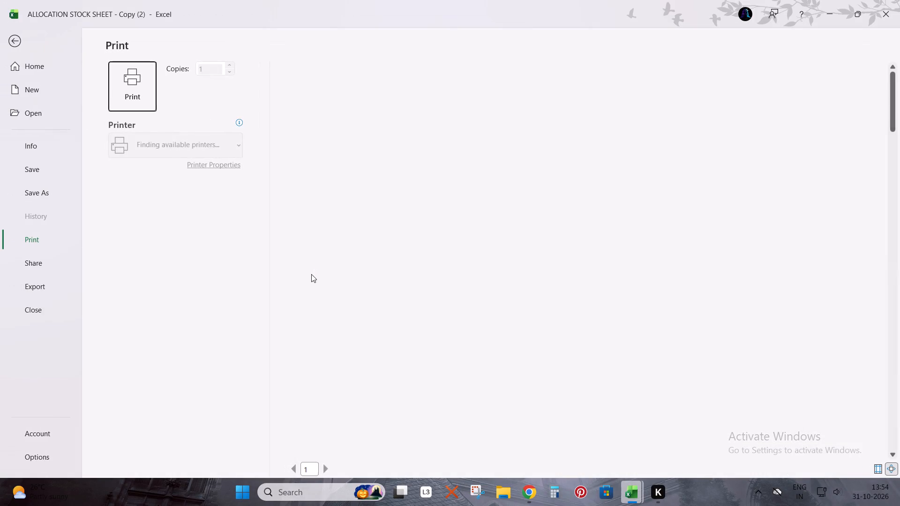
{"action": "left_click", "coordinate": [196, 140]}
{"action": "left_click", "coordinate": [172, 197]}
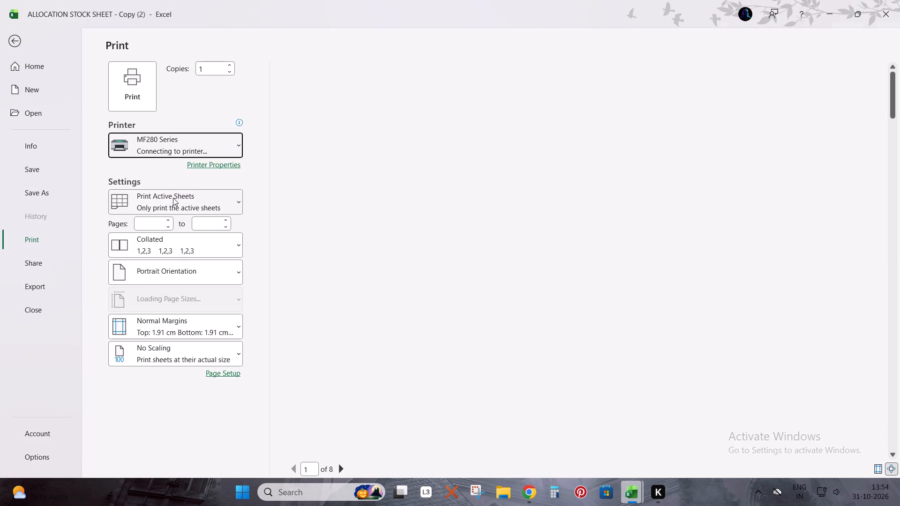
{"action": "left_click", "coordinate": [182, 201]}
{"action": "left_click", "coordinate": [164, 289]}
Set the print scaling to Fit All Columns on One Page.
{"action": "left_click", "coordinate": [184, 409]}
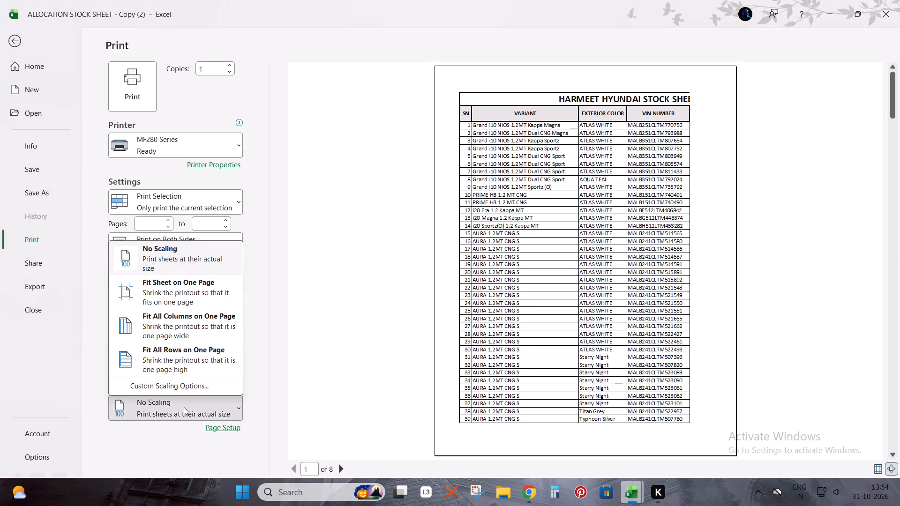
{"action": "left_click", "coordinate": [187, 299]}
{"action": "left_click", "coordinate": [196, 403]}
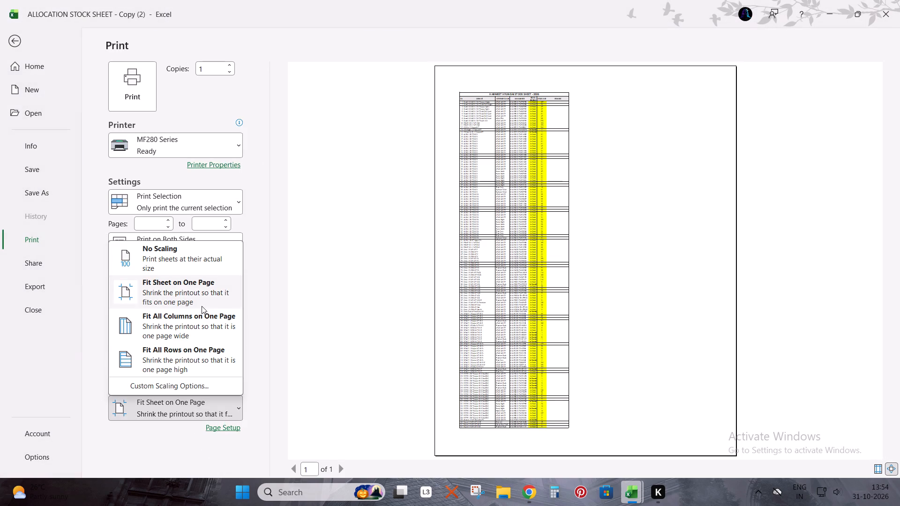
{"action": "left_click", "coordinate": [209, 319]}
Show the margins in the print preview, move the header margin up and reduce the top margin to 0.51 cm.
{"action": "left_click", "coordinate": [879, 469]}
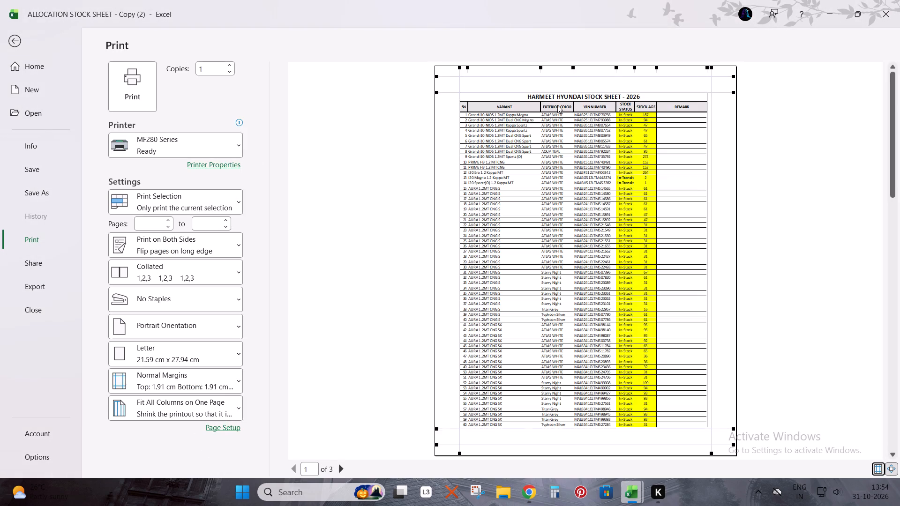
{"action": "left_click_drag", "start_coordinate": [535, 77], "coordinate": [535, 64]}
{"action": "left_click_drag", "start_coordinate": [537, 91], "coordinate": [538, 92]}
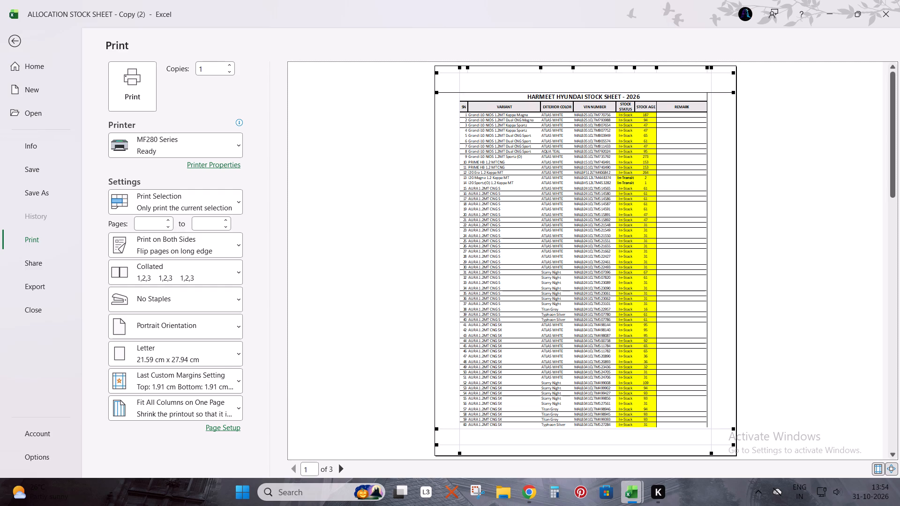
{"action": "left_click_drag", "start_coordinate": [538, 92], "coordinate": [538, 65]}
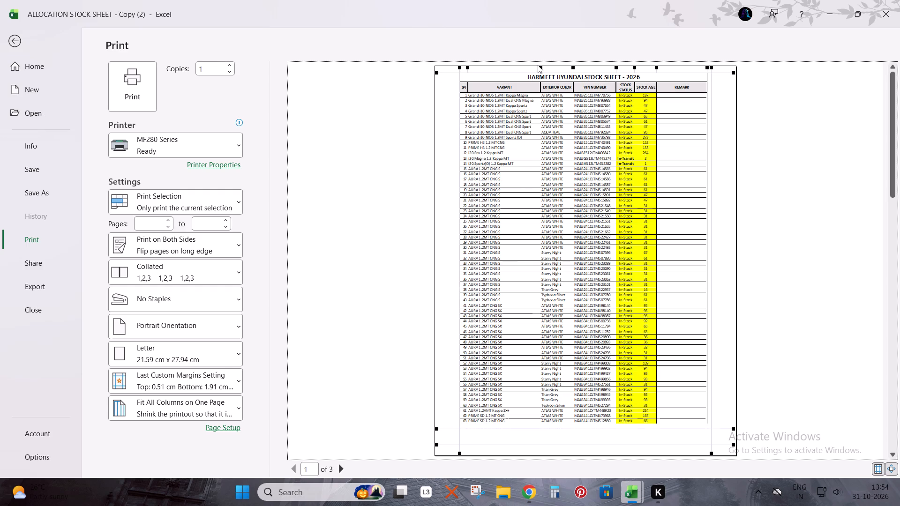
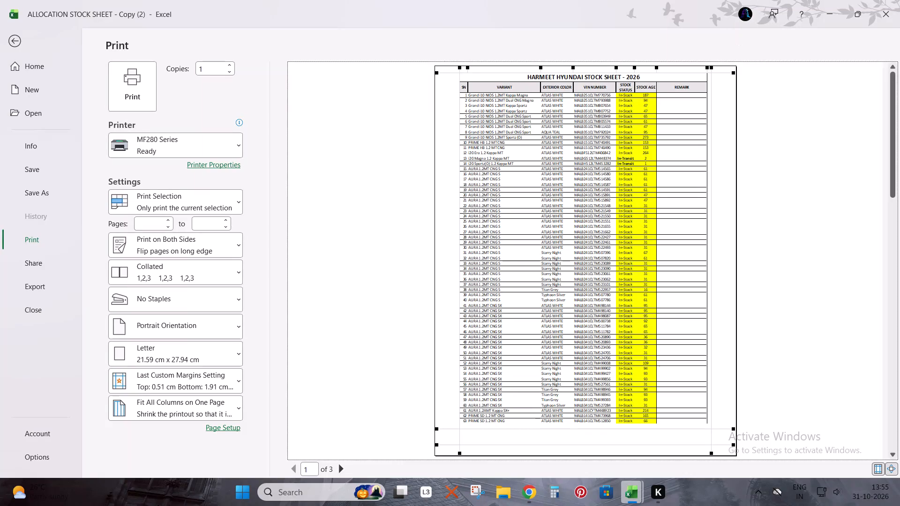
Move the right and left page margins outward in the print preview, close to the paper edges.
{"action": "left_click_drag", "start_coordinate": [712, 263], "coordinate": [741, 255]}
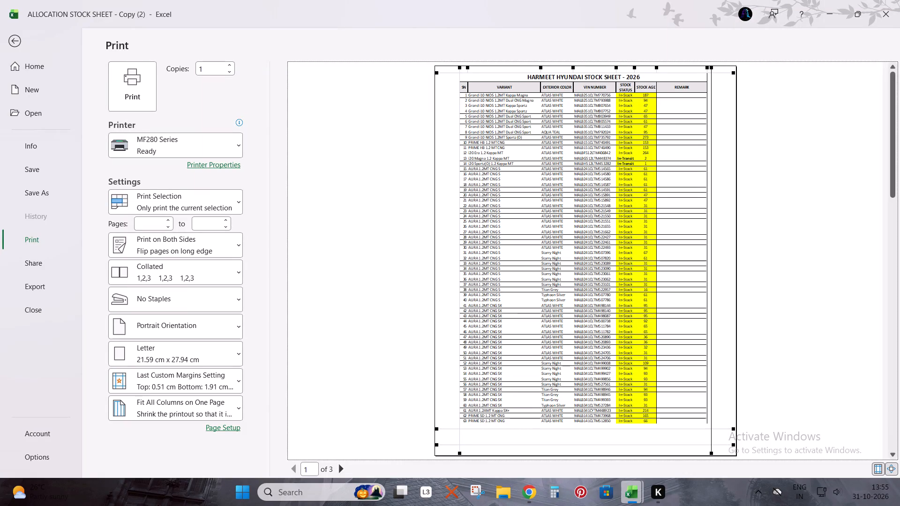
{"action": "left_click_drag", "start_coordinate": [741, 255], "coordinate": [738, 255]}
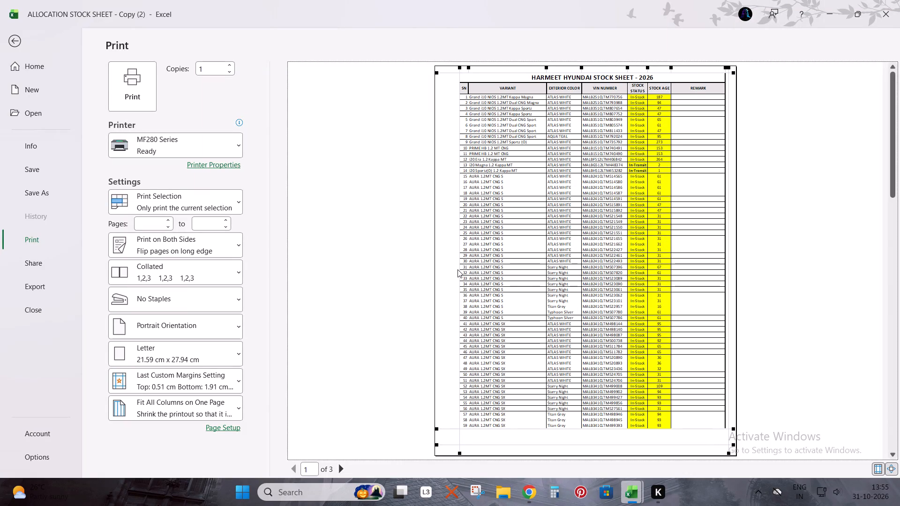
{"action": "left_click_drag", "start_coordinate": [459, 270], "coordinate": [439, 268]}
{"action": "left_click_drag", "start_coordinate": [439, 268], "coordinate": [438, 268]}
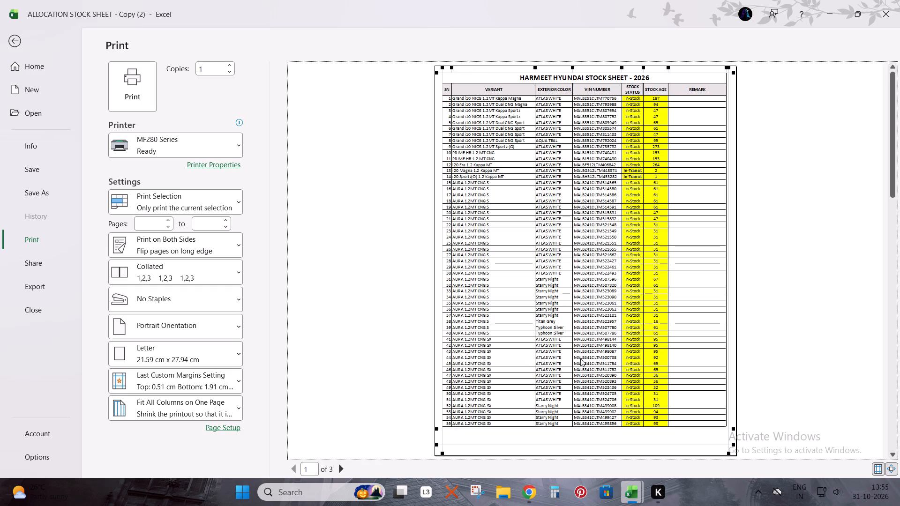
Lower the footer margin to near the page's bottom edge and reduce the bottom margin to 0.51 cm.
{"action": "left_click_drag", "start_coordinate": [619, 443], "coordinate": [619, 456]}
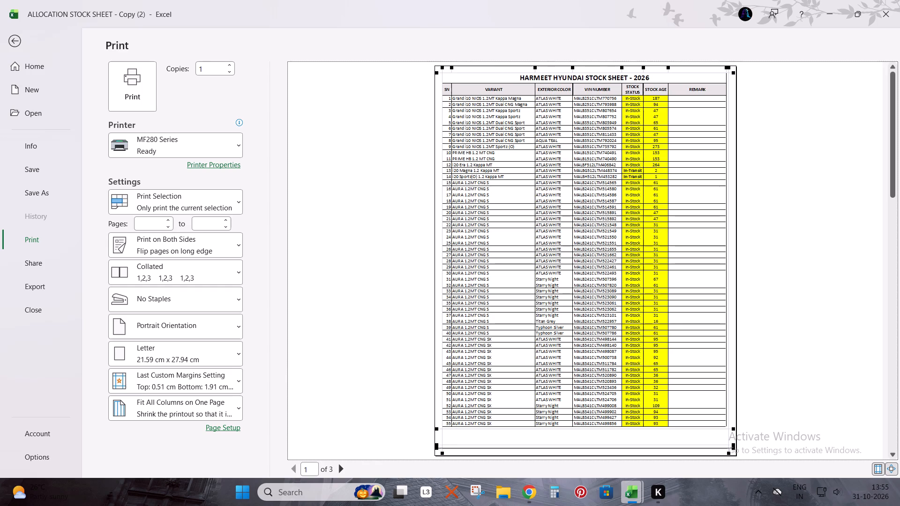
{"action": "left_click_drag", "start_coordinate": [619, 456], "coordinate": [618, 453]}
{"action": "left_click_drag", "start_coordinate": [617, 428], "coordinate": [617, 431]}
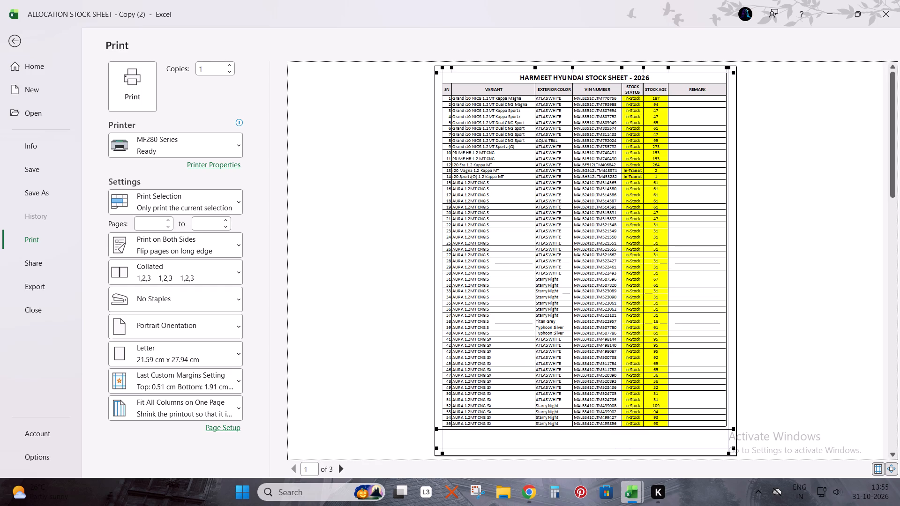
{"action": "left_click_drag", "start_coordinate": [617, 431], "coordinate": [619, 449]}
Review all pages of the stock list in the print preview to check the layout with the new margins.
{"action": "scroll", "coordinate": [644, 377], "scroll_direction": "down", "scroll_amount": 1}
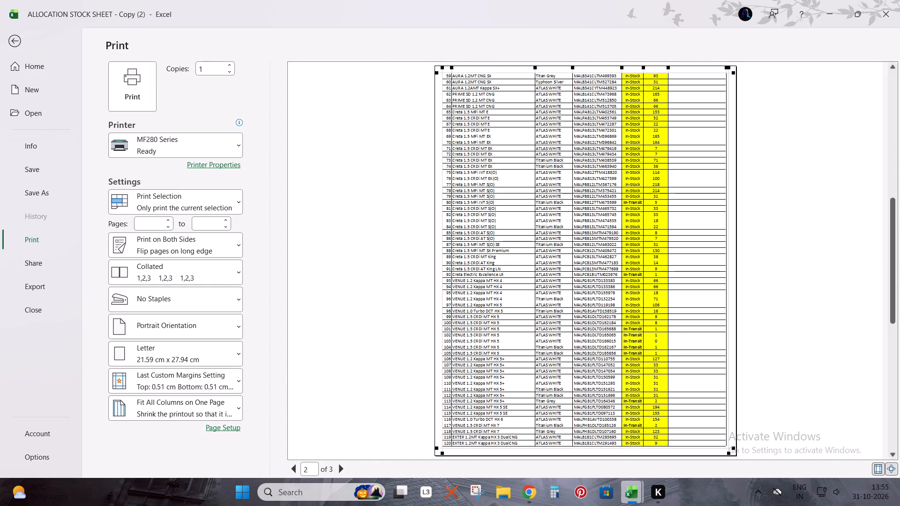
{"action": "scroll", "coordinate": [644, 377], "scroll_direction": "down", "scroll_amount": 1}
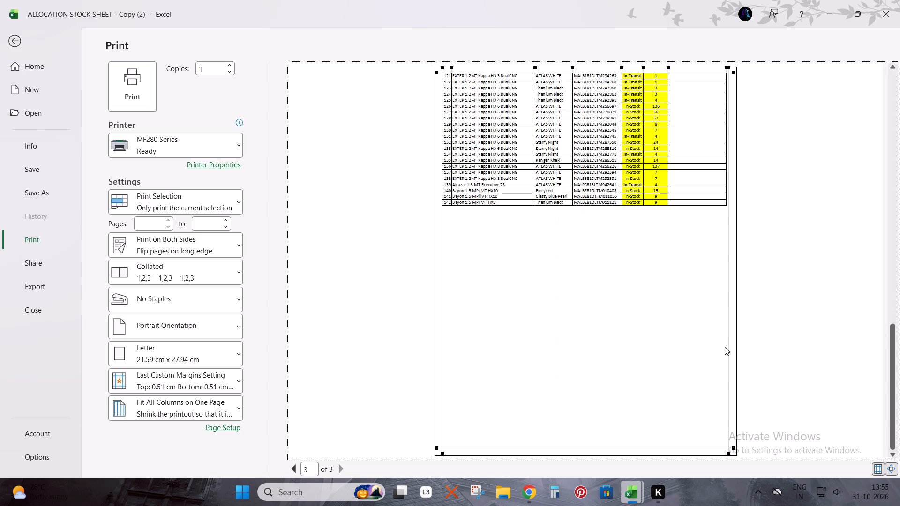
{"action": "left_click_drag", "start_coordinate": [730, 345], "coordinate": [740, 343]}
{"action": "scroll", "coordinate": [672, 366], "scroll_direction": "up", "scroll_amount": 2}
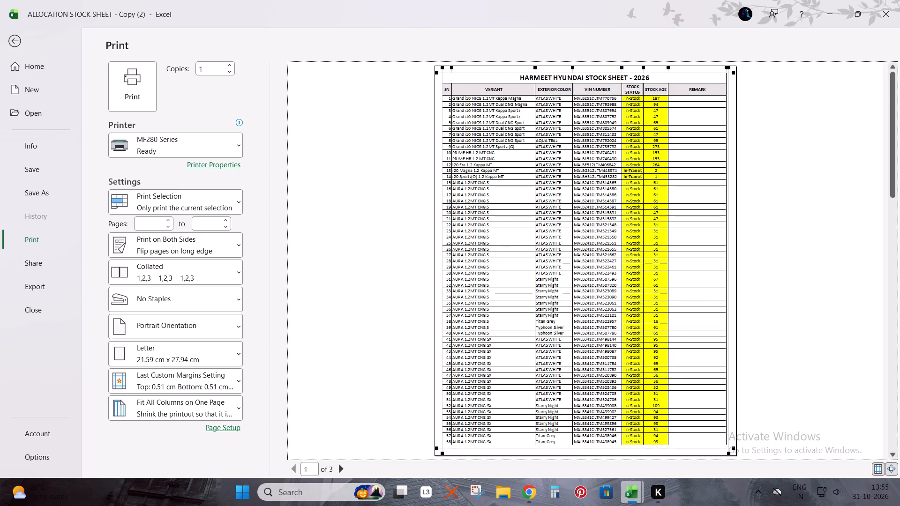
{"action": "scroll", "coordinate": [668, 364], "scroll_direction": "down", "scroll_amount": 2}
{"action": "scroll", "coordinate": [668, 364], "scroll_direction": "up", "scroll_amount": 1}
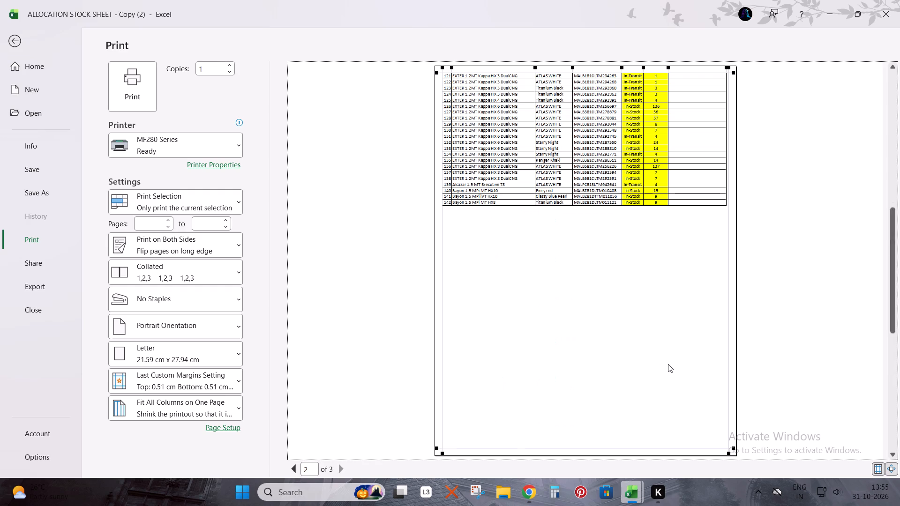
{"action": "scroll", "coordinate": [668, 364], "scroll_direction": "up", "scroll_amount": 3}
{"action": "scroll", "coordinate": [668, 364], "scroll_direction": "down", "scroll_amount": 2}
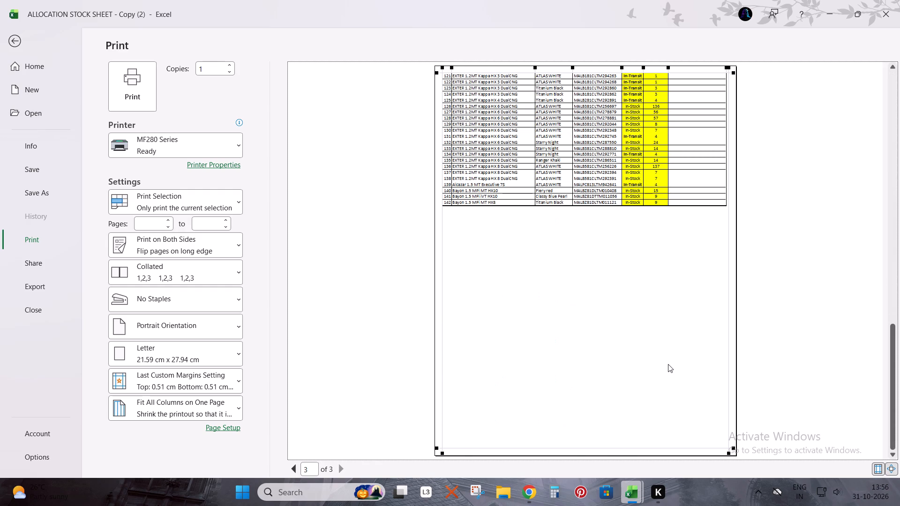
{"action": "scroll", "coordinate": [668, 364], "scroll_direction": "down", "scroll_amount": 3}
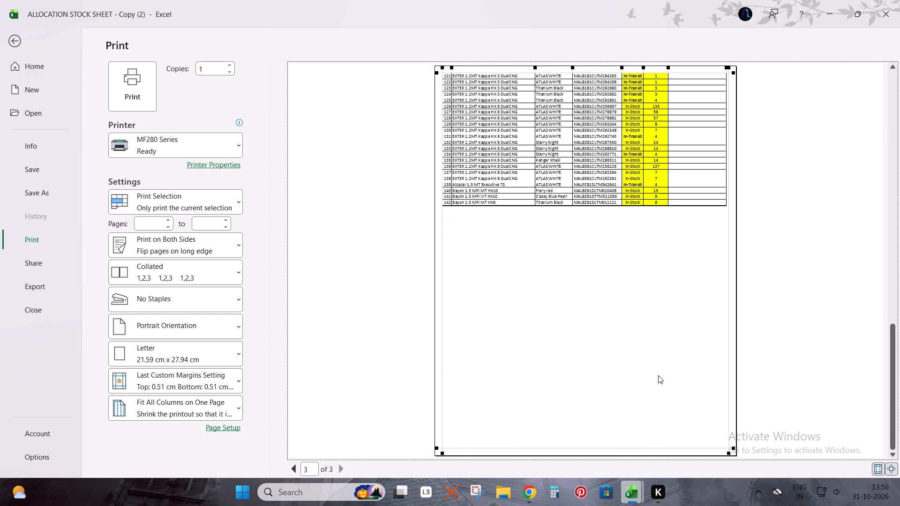
{"action": "scroll", "coordinate": [658, 375], "scroll_direction": "up", "scroll_amount": 6}
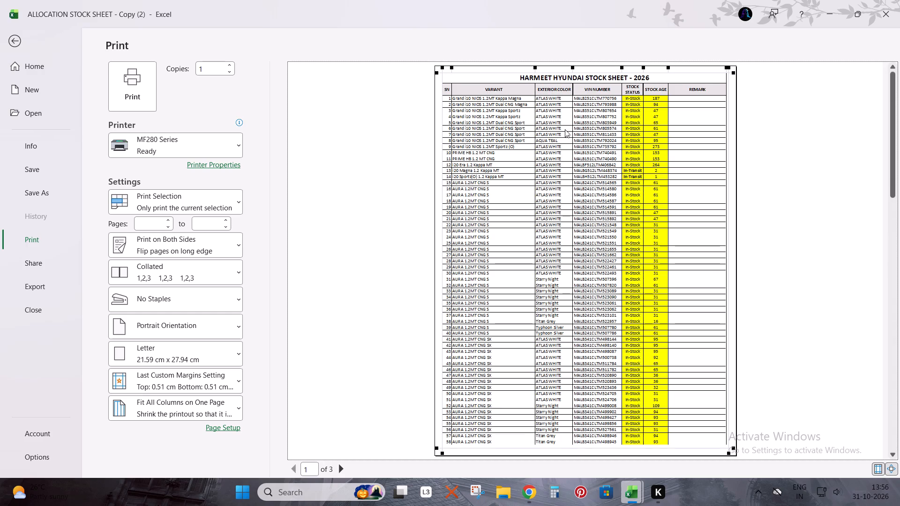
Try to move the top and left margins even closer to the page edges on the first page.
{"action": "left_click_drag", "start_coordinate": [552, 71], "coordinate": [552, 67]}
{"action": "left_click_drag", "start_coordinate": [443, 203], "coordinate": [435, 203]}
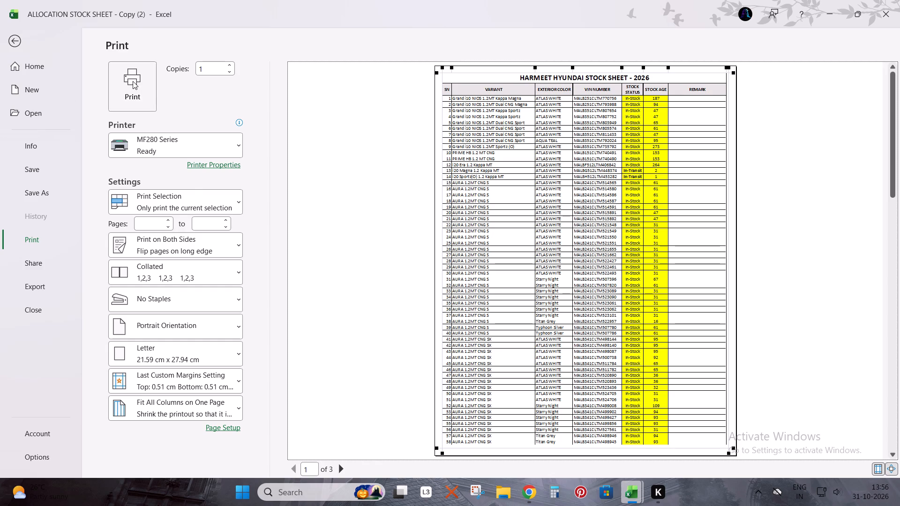
Set the job to Print One Sided and print one copy of the selected stock list.
{"action": "left_click", "coordinate": [190, 245]}
{"action": "left_click", "coordinate": [178, 271]}
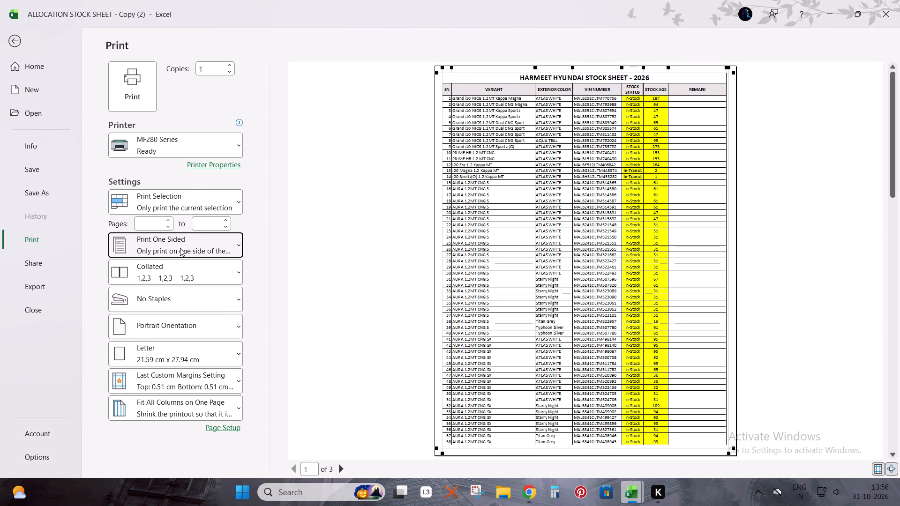
{"action": "left_click", "coordinate": [129, 88]}
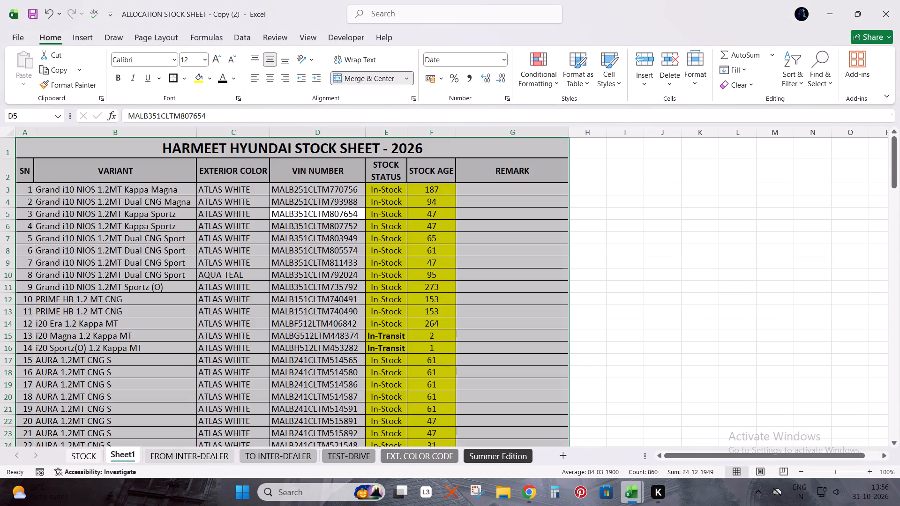
Print the selected stock list two more times, one copy each, on the MF280 Series printer.
{"action": "key", "text": "ctrl+p"}
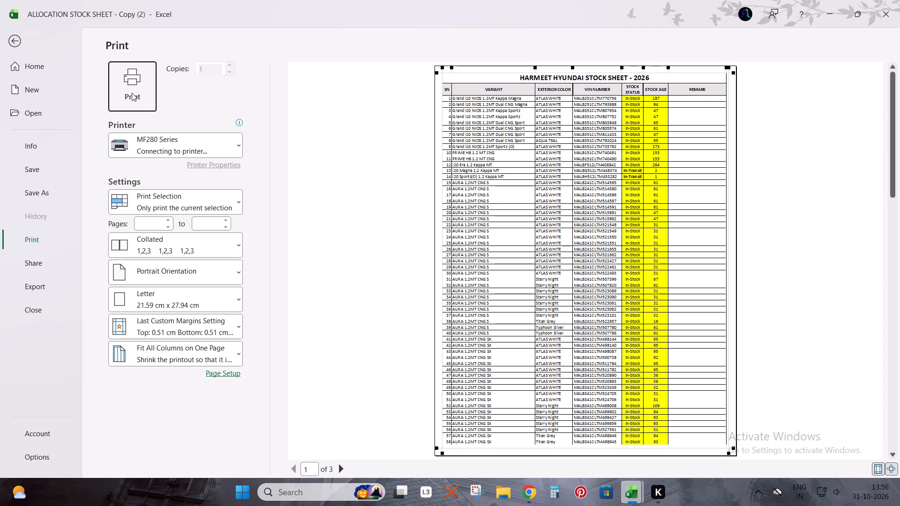
{"action": "left_click", "coordinate": [132, 93]}
{"action": "key", "text": "ctrl+p"}
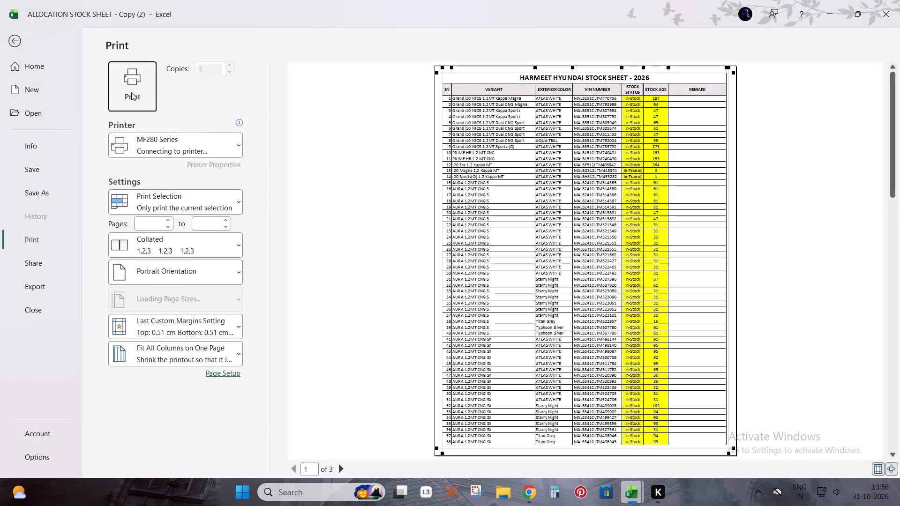
{"action": "left_click", "coordinate": [131, 92]}
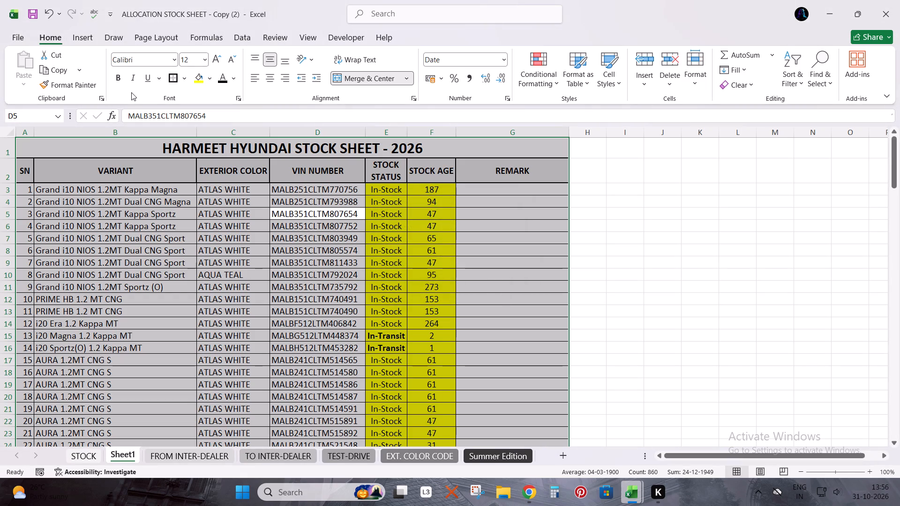
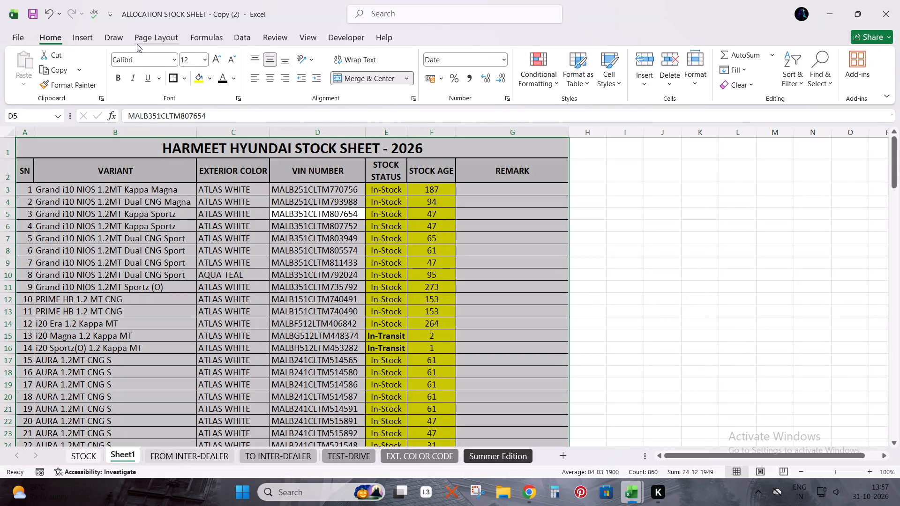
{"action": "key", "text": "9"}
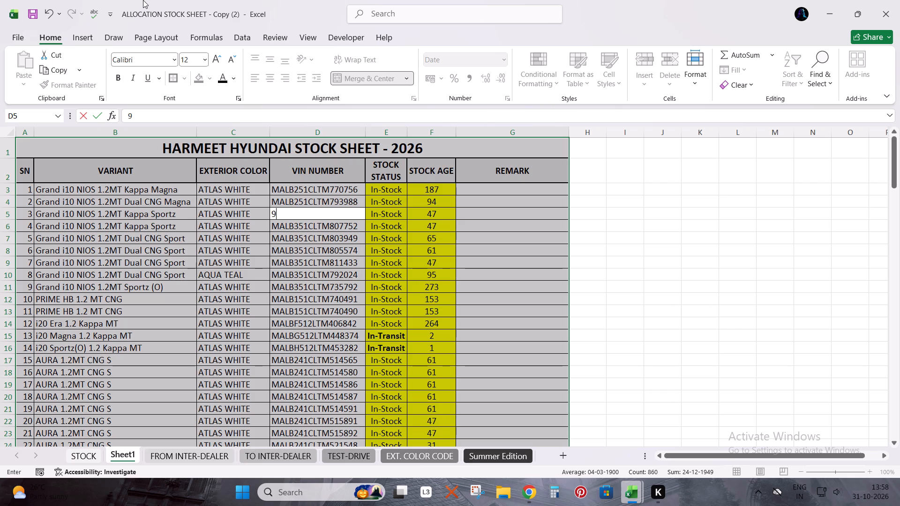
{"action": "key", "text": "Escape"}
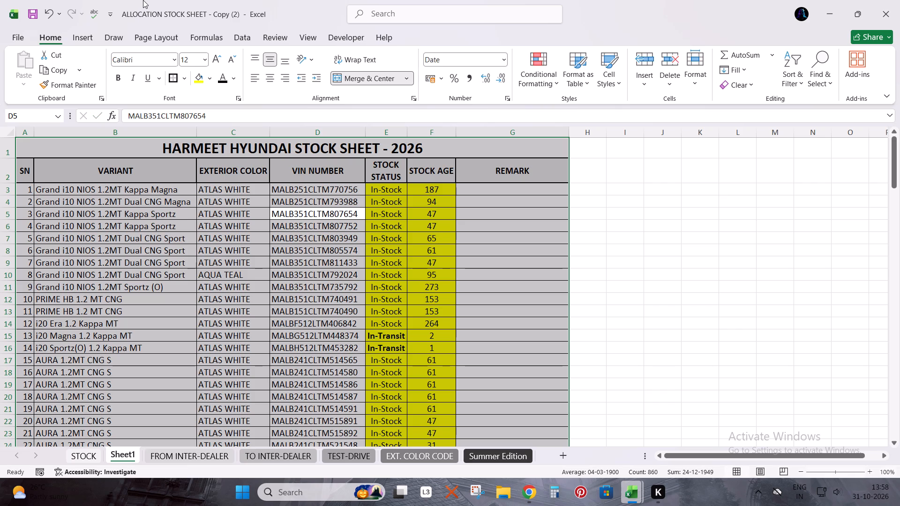
Close the ALLOCATION STOCK SHEET - Copy (2) workbook.
{"action": "left_click", "coordinate": [899, 0]}
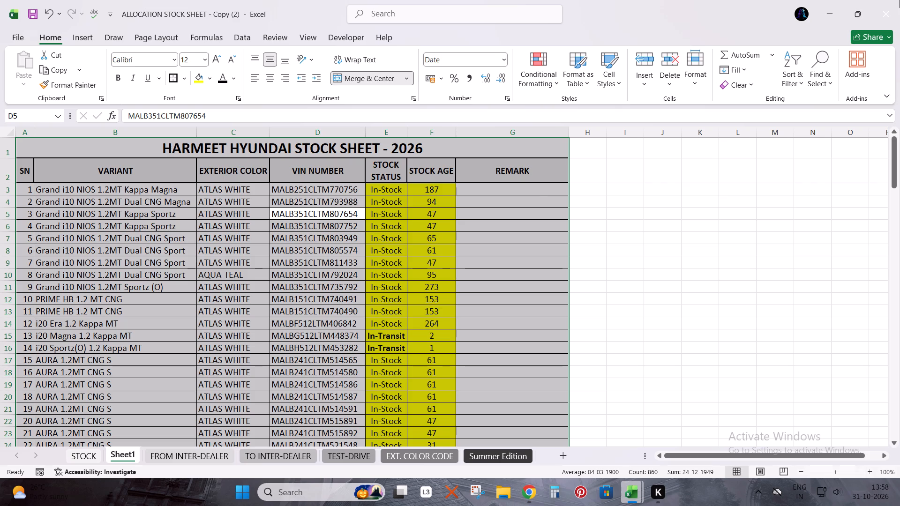
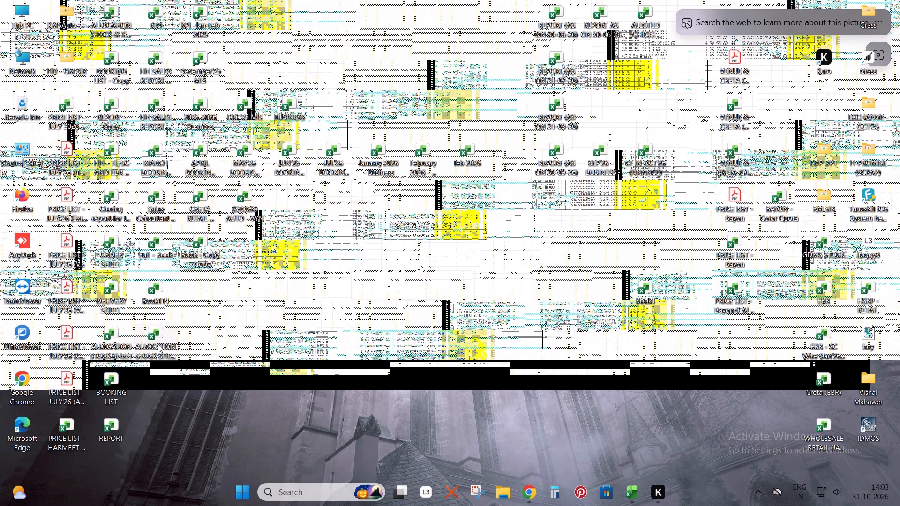
Select the ALLOCATION STOCK SHEET - Copy (2) file on the desktop.
{"action": "left_click", "coordinate": [158, 344]}
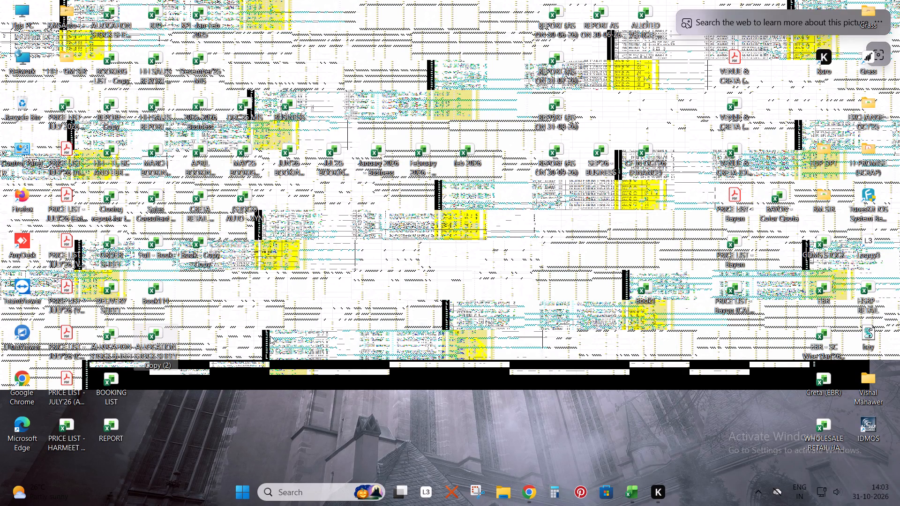
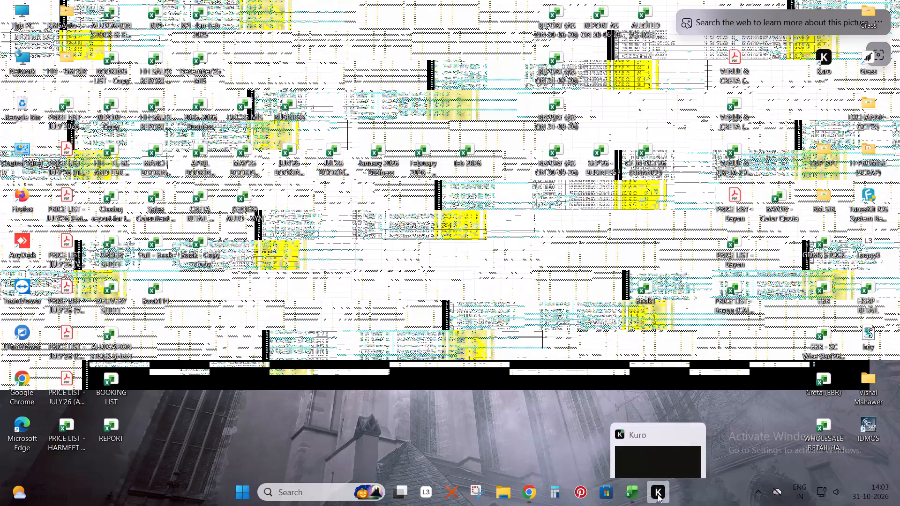
Open the ALLOCATION STOCK SHEET workbook from the desktop.
{"action": "left_click", "coordinate": [629, 491]}
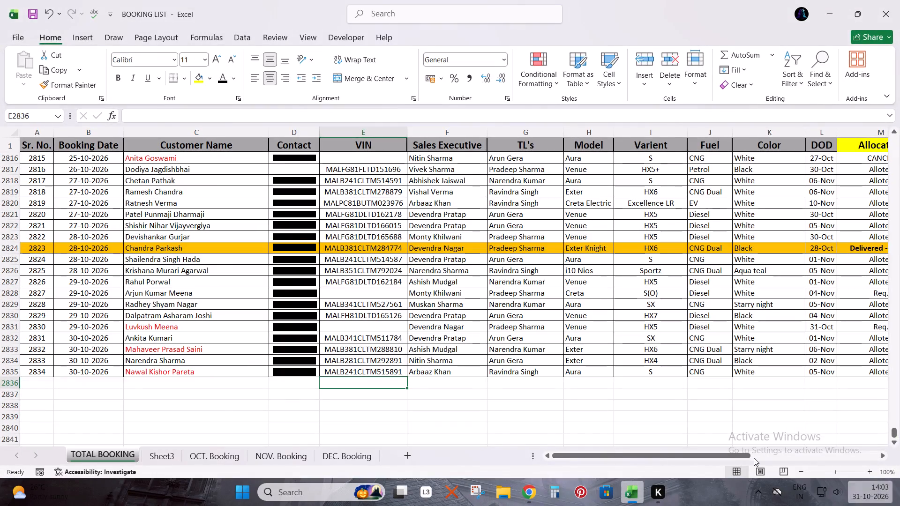
{"action": "left_click", "coordinate": [899, 505]}
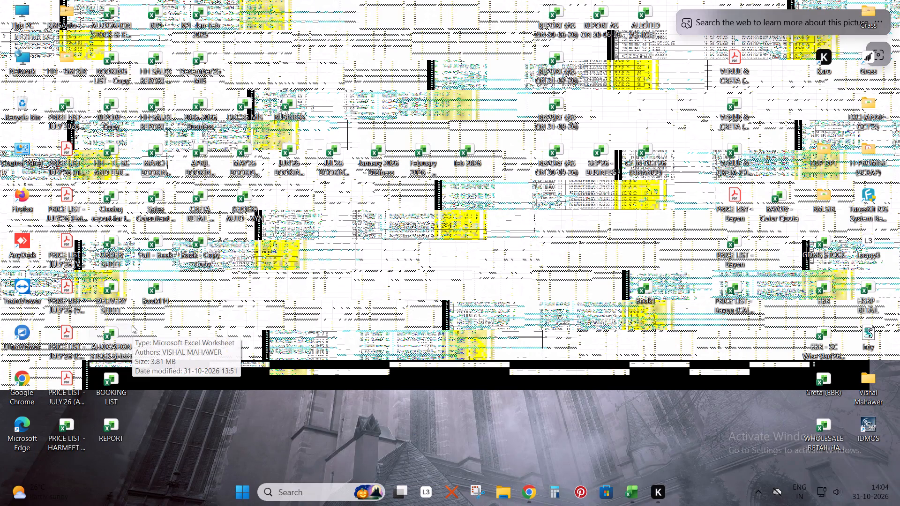
{"action": "double_click", "coordinate": [107, 337]}
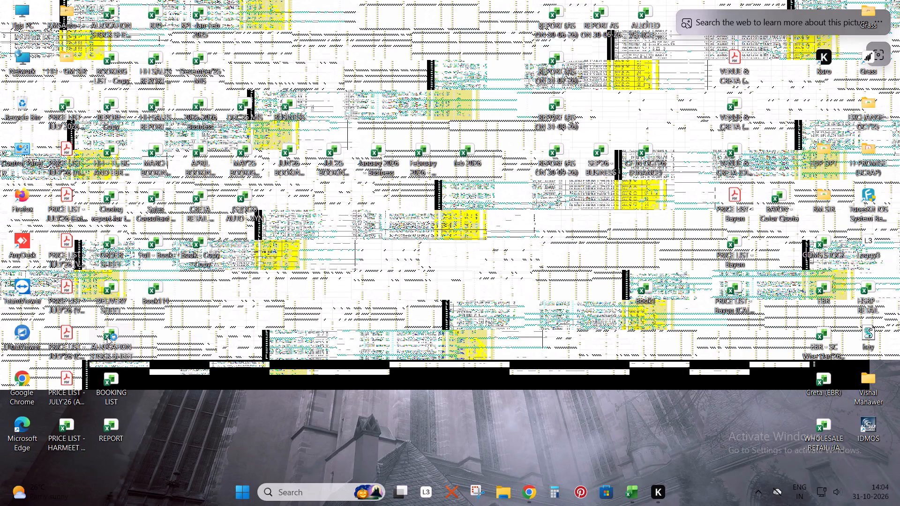
Open the Book - Copy - Copy workbook from the desktop and bring up the stock list on Sheet1.
{"action": "left_click", "coordinate": [899, 505]}
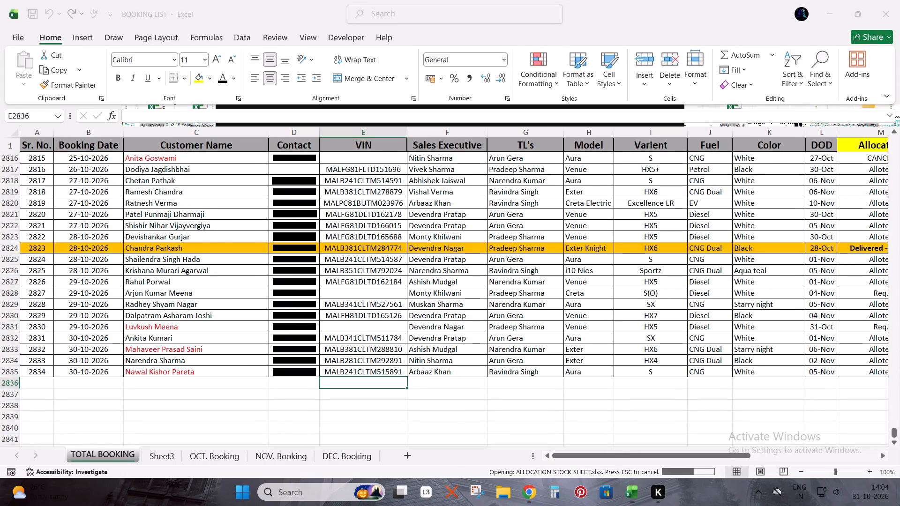
{"action": "left_click", "coordinate": [899, 505]}
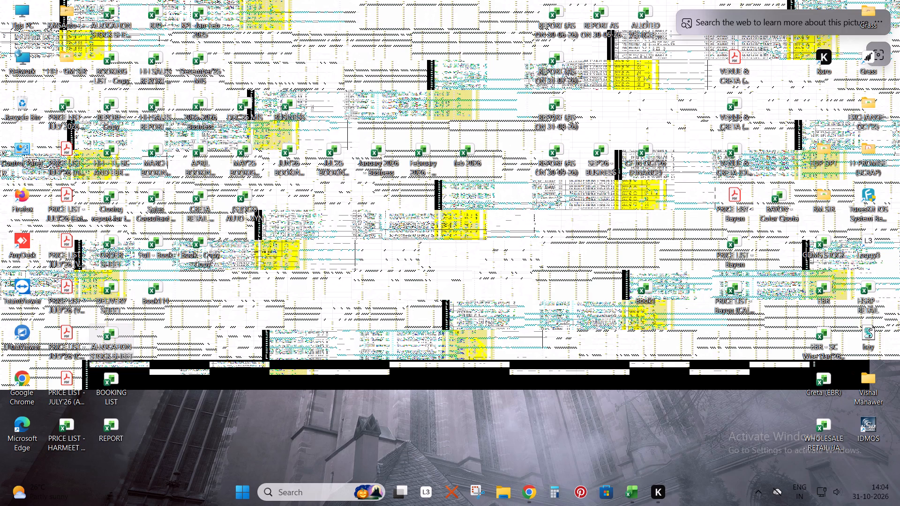
{"action": "double_click", "coordinate": [196, 253]}
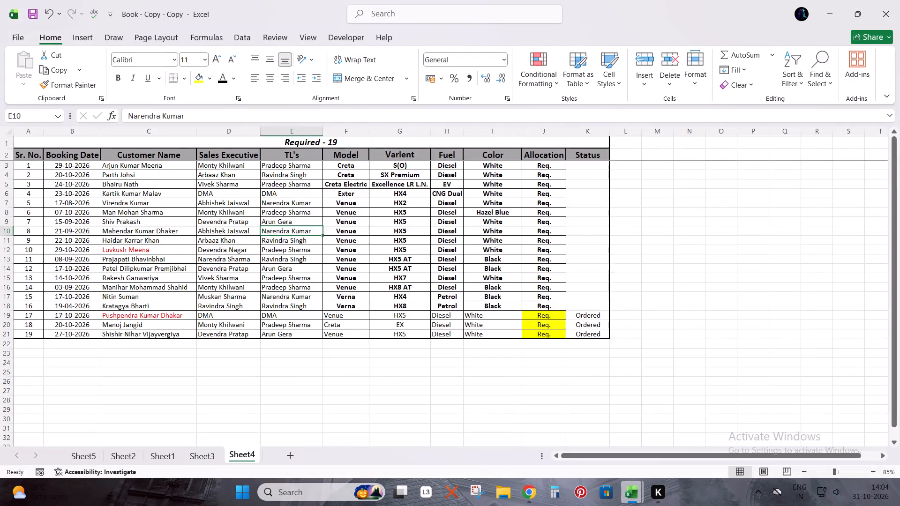
{"action": "left_click", "coordinate": [202, 449]}
{"action": "left_click", "coordinate": [164, 458]}
{"action": "key", "text": "grave"}
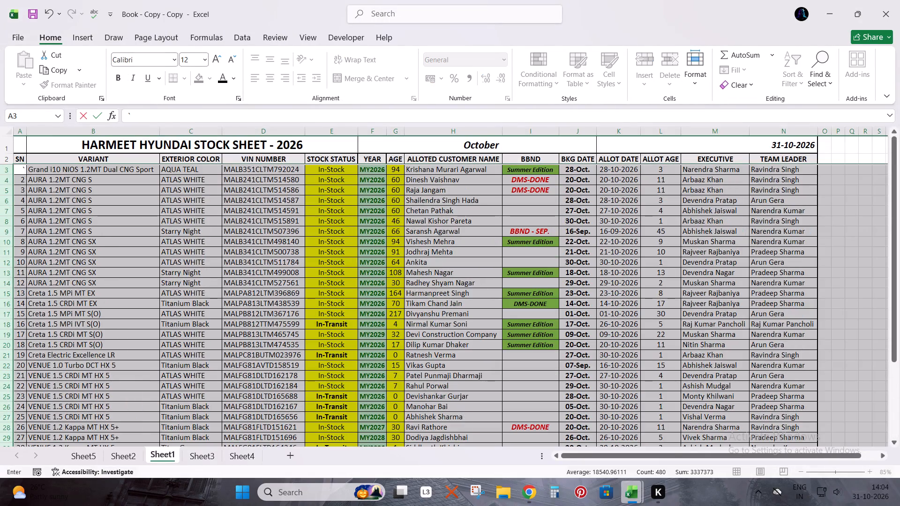
{"action": "key", "text": "Escape"}
{"action": "left_click", "coordinate": [323, 275]}
Switch to the BOOKING LIST workbook and turn on filters for the TOTAL BOOKING header row.
{"action": "key", "text": "alt+Tab"}
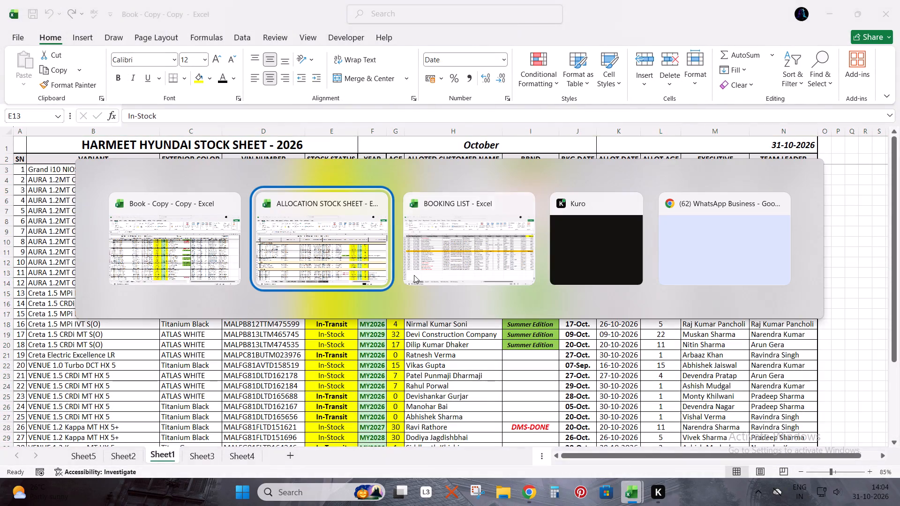
{"action": "key", "text": "alt+Tab"}
{"action": "left_click", "coordinate": [855, 146]}
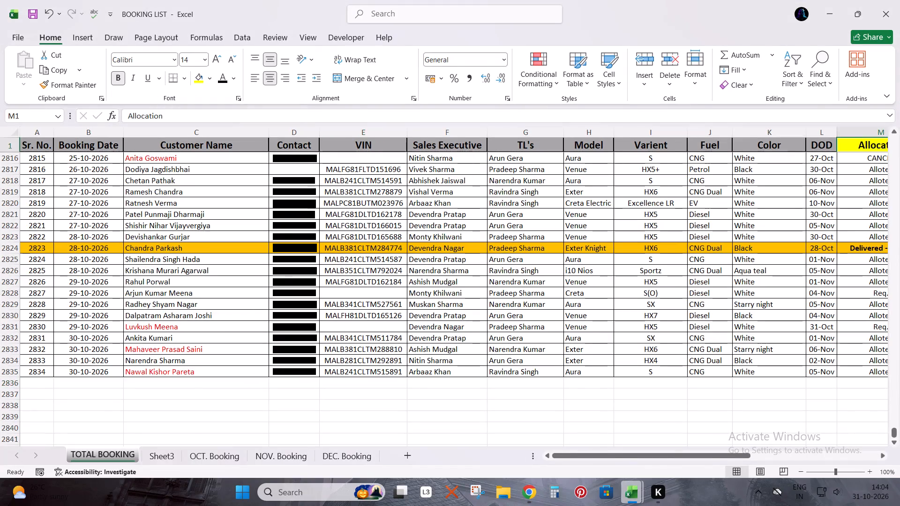
{"action": "key", "text": "ctrl+shift+l"}
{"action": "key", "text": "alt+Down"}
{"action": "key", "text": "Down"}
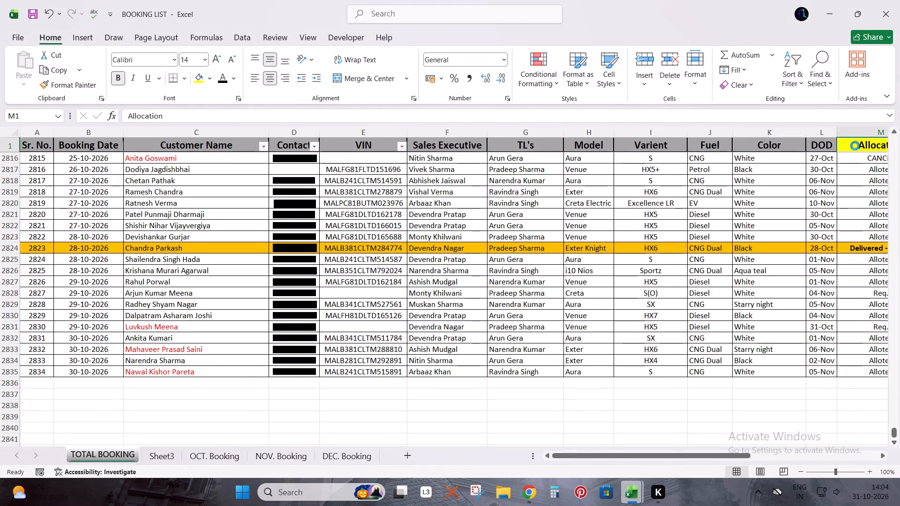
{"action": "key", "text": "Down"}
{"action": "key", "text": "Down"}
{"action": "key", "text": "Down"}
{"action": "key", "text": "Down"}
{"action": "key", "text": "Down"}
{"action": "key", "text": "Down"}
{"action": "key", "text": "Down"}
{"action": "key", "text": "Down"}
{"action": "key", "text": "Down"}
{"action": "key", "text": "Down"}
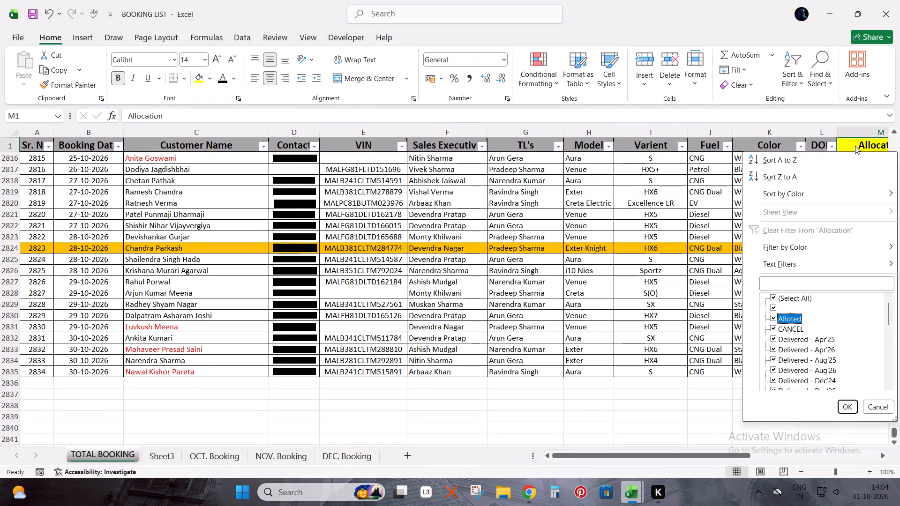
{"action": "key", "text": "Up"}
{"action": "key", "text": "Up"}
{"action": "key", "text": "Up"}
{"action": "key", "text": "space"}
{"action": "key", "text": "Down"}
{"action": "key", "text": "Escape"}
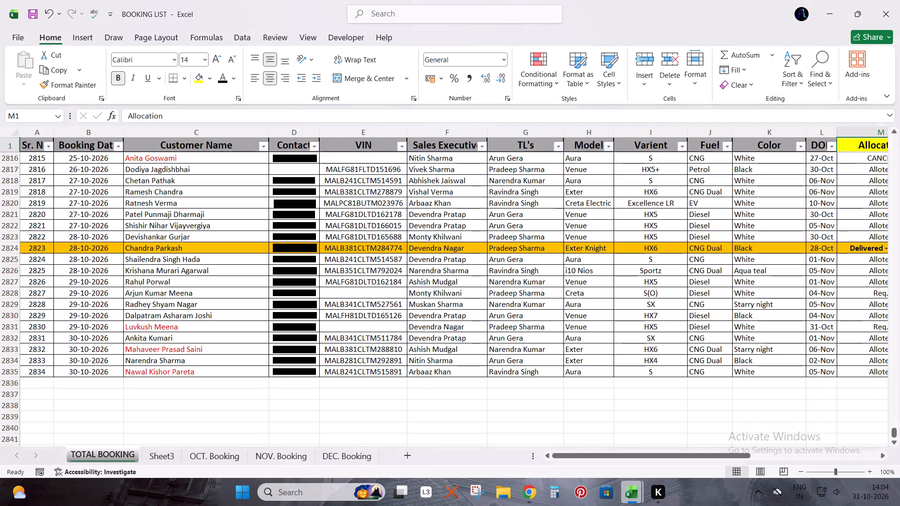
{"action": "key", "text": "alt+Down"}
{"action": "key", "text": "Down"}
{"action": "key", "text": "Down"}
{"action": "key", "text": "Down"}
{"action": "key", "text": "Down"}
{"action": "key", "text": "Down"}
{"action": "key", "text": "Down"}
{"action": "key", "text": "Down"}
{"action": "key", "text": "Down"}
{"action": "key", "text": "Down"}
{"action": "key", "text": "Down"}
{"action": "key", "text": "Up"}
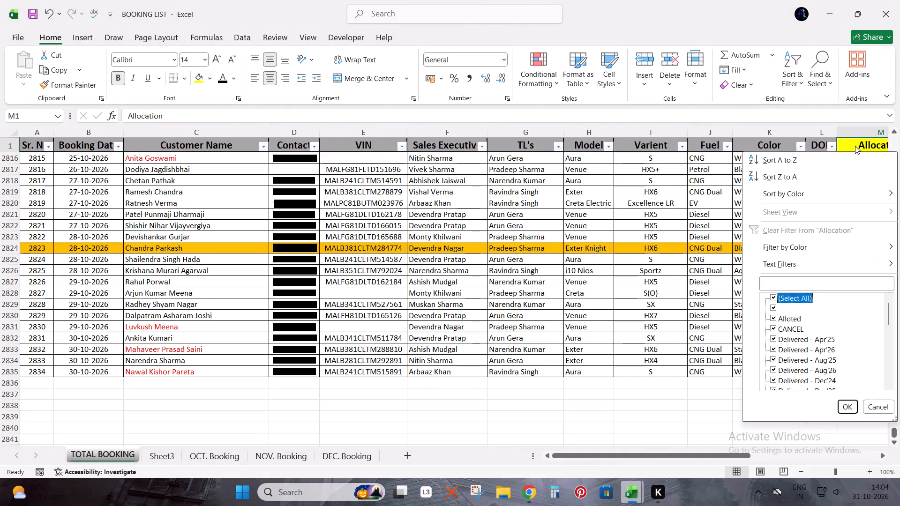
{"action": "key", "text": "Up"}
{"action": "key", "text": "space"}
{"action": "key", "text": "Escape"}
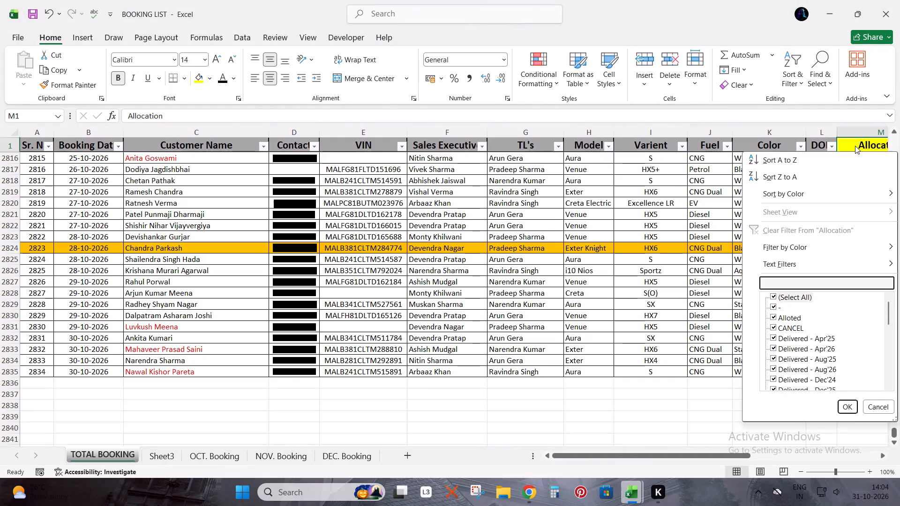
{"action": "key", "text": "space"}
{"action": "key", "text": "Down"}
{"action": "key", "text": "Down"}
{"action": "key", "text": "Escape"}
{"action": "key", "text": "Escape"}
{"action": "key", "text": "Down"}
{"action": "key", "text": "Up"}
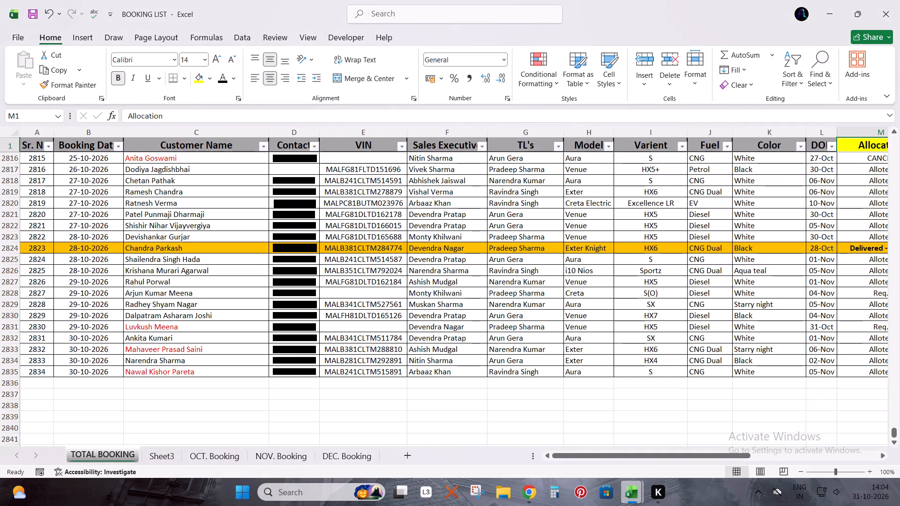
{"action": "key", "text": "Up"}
Filter the Allocation column of the TOTAL BOOKING sheet to show only Alloted bookings.
{"action": "key", "text": "alt+Down"}
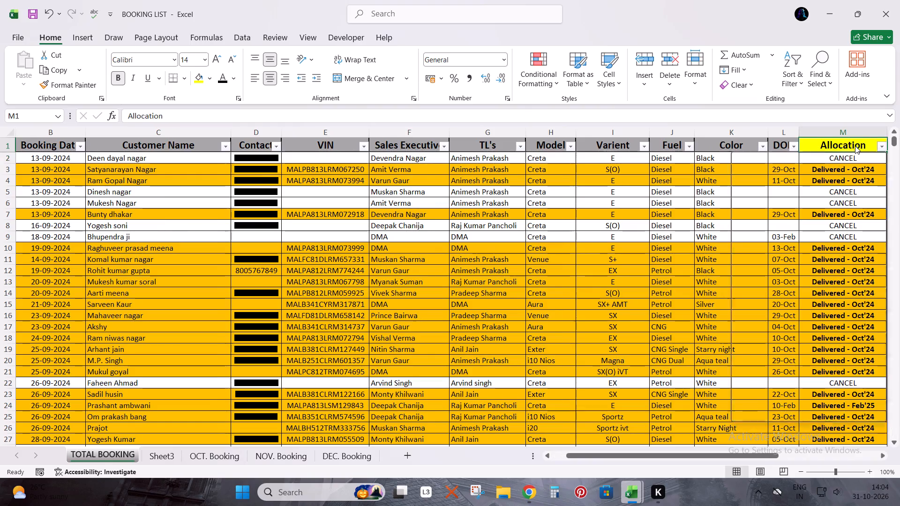
{"action": "key", "text": "Down"}
{"action": "key", "text": "Down"}
{"action": "key", "text": "Down"}
{"action": "key", "text": "Down"}
{"action": "key", "text": "Down"}
{"action": "key", "text": "Down"}
{"action": "key", "text": "Down"}
{"action": "key", "text": "Down"}
{"action": "key", "text": "Down"}
{"action": "key", "text": "Down"}
{"action": "key", "text": "Down"}
{"action": "key", "text": "Up"}
{"action": "key", "text": "Up"}
{"action": "key", "text": "space"}
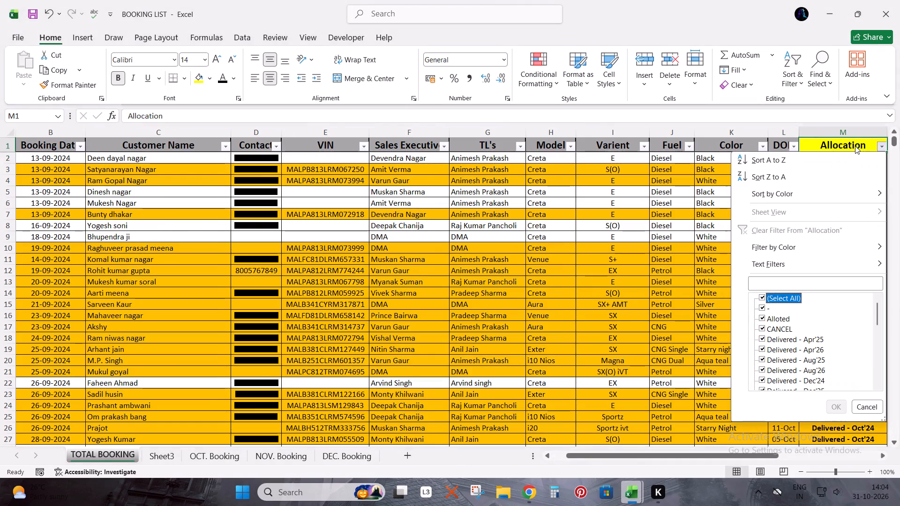
{"action": "key", "text": "Down"}
{"action": "key", "text": "Down"}
{"action": "key", "text": "space"}
{"action": "key", "text": "Return"}
{"action": "key", "text": "Down"}
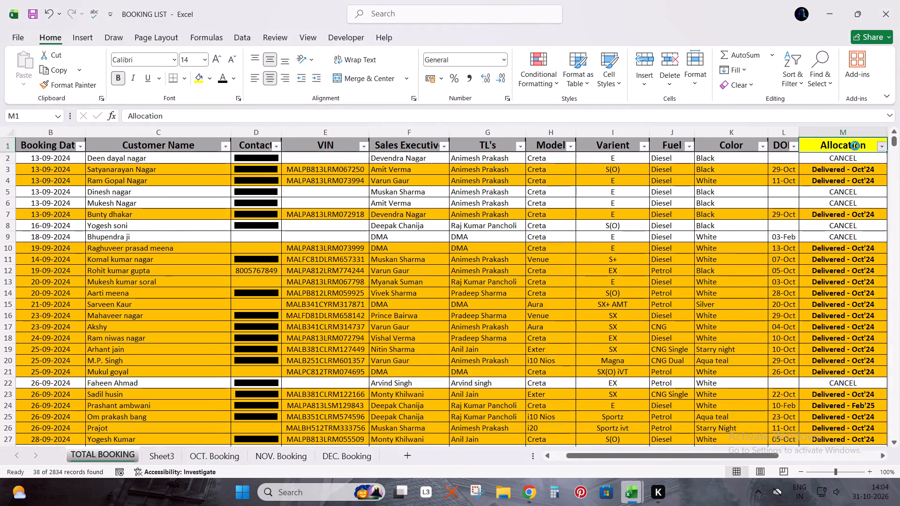
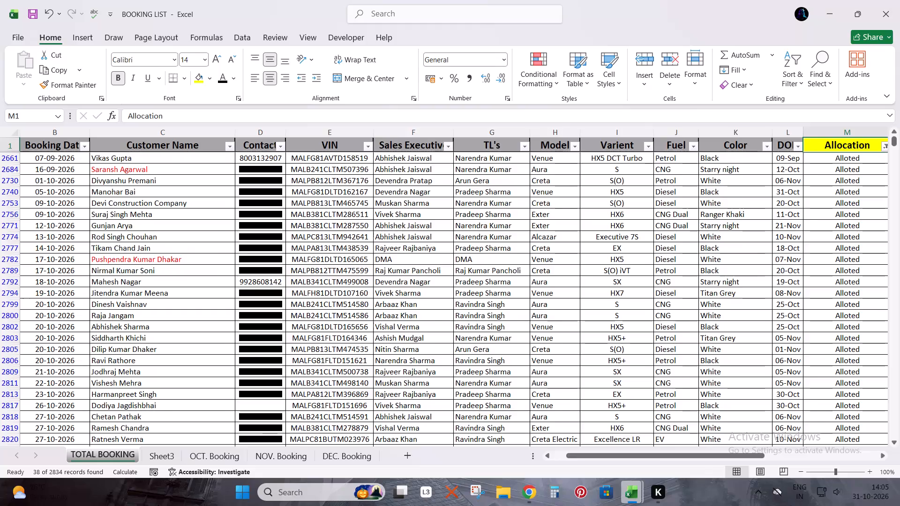
Select all filtered Alloted entries in the Allocation column of TOTAL BOOKING to check their count.
{"action": "key", "text": "Up"}
{"action": "key", "text": "Up"}
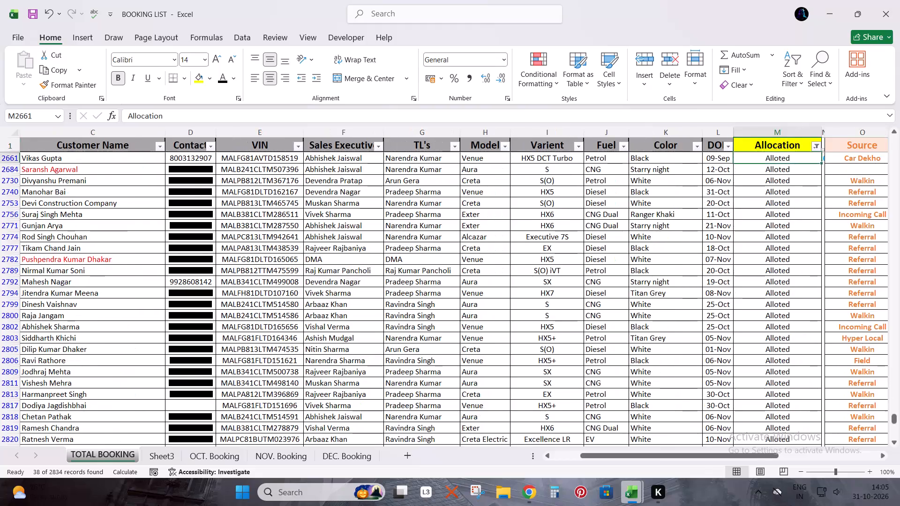
{"action": "key", "text": "Up"}
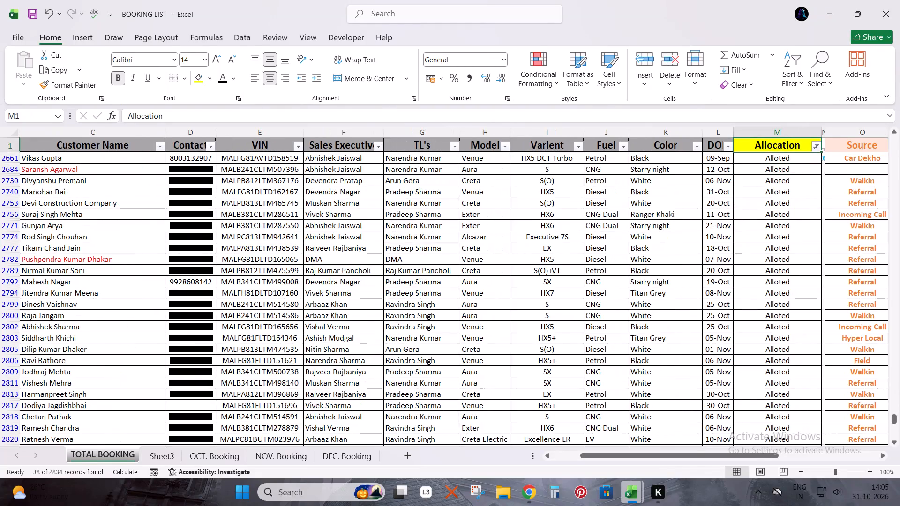
{"action": "key", "text": "Down"}
{"action": "key", "text": "Up"}
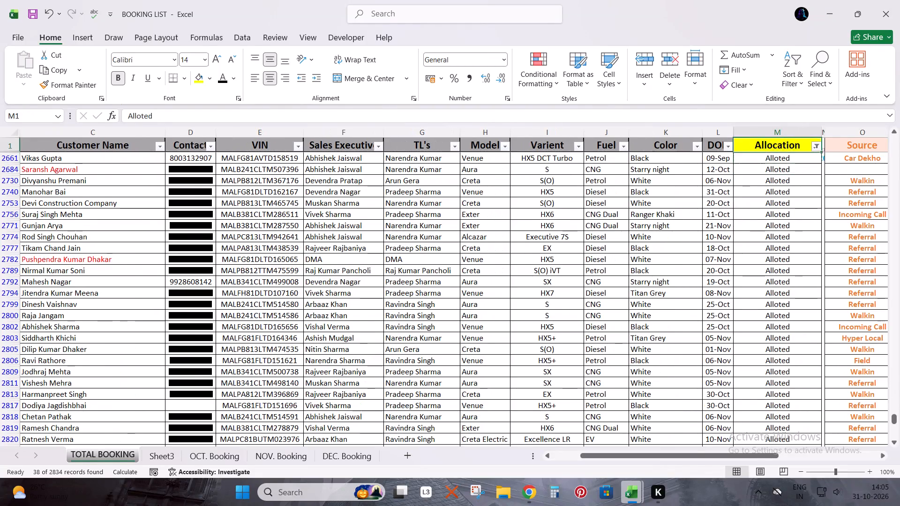
{"action": "key", "text": "Down"}
{"action": "key", "text": "ctrl+shift+Down"}
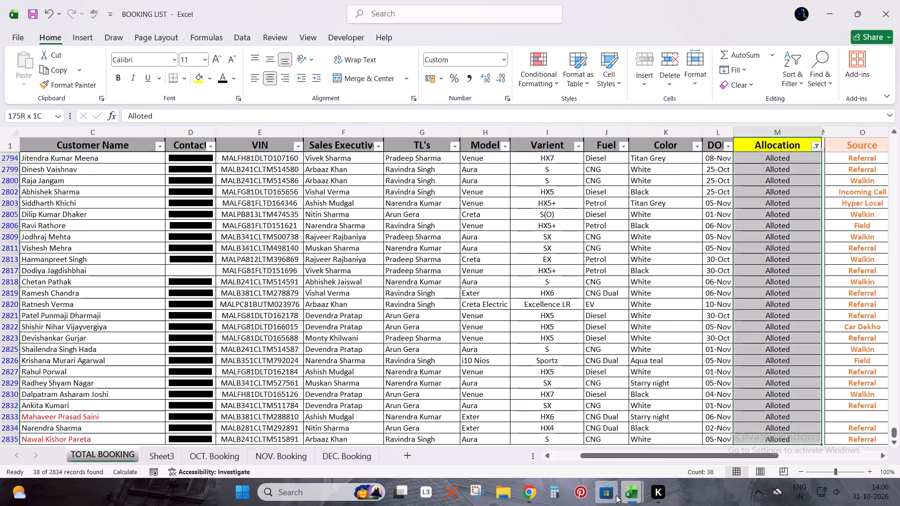
Switch to the ALLOCATION STOCK SHEET workbook and turn on filters for the STOCK sheet's header row.
{"action": "left_click", "coordinate": [607, 445]}
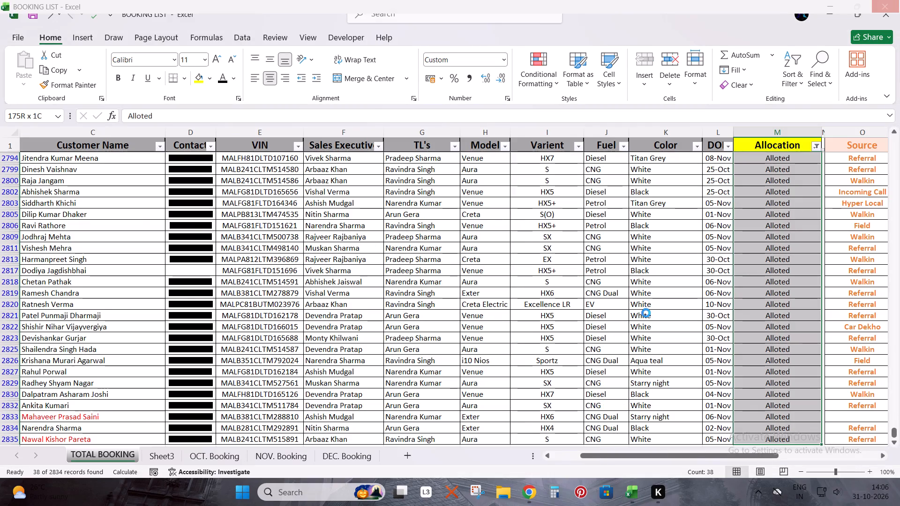
{"action": "left_click", "coordinate": [630, 439]}
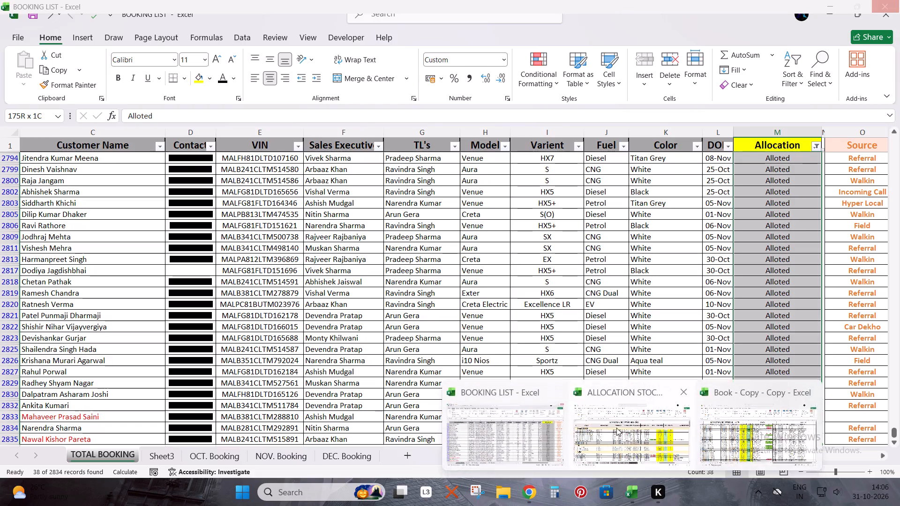
{"action": "left_click", "coordinate": [616, 428]}
{"action": "scroll", "coordinate": [612, 373], "scroll_direction": "down", "scroll_amount": 3}
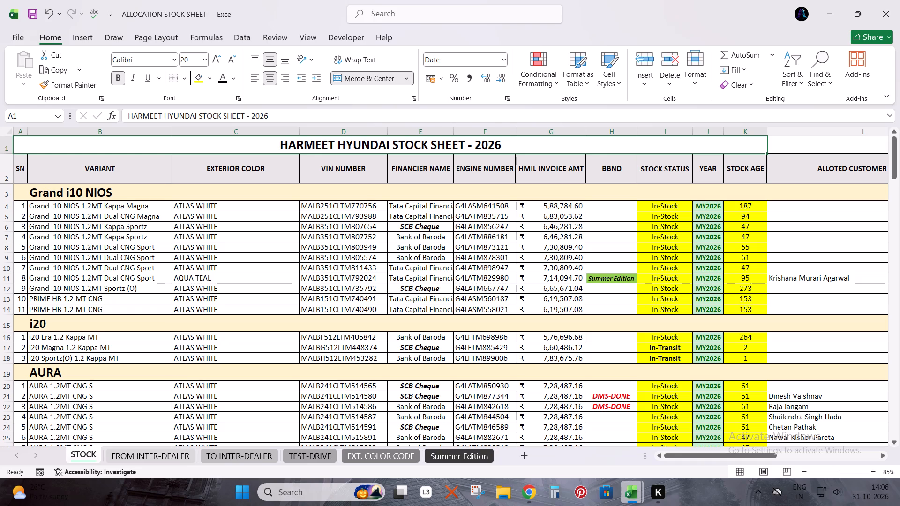
{"action": "left_click", "coordinate": [804, 171]}
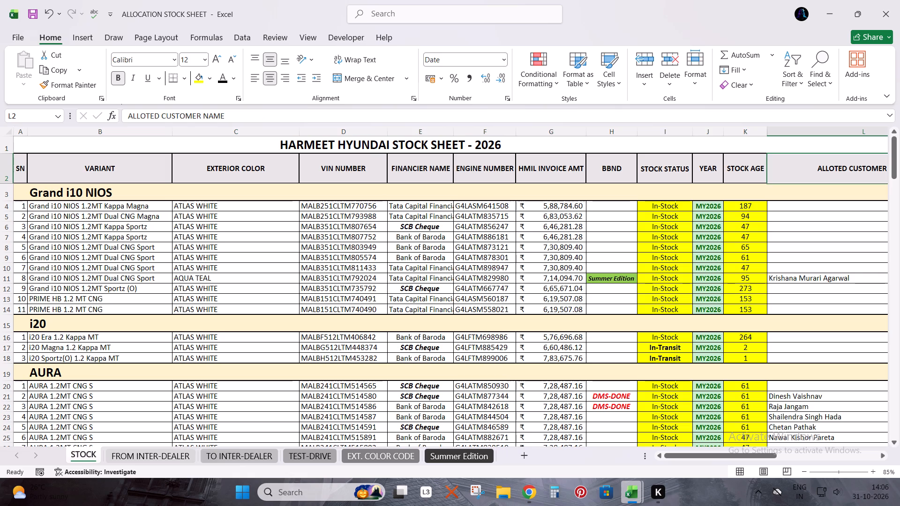
{"action": "key", "text": "ctrl+shift+l"}
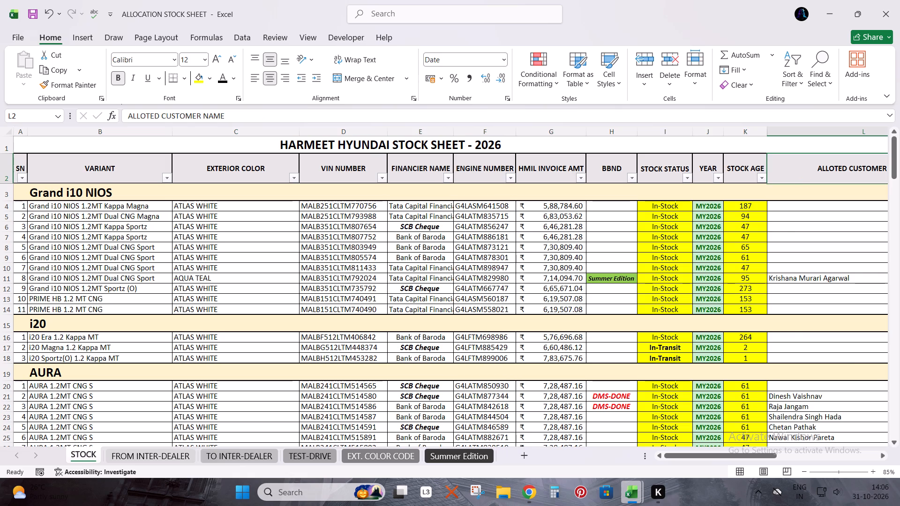
In the ALLOTED CUSTOMER NAME column filter, exclude the DEMO and DISPLAY entries.
{"action": "key", "text": "alt+Down"}
{"action": "key", "text": "Down"}
{"action": "key", "text": "Down"}
{"action": "key", "text": "Down"}
{"action": "key", "text": "Down"}
{"action": "key", "text": "Down"}
{"action": "key", "text": "Down"}
{"action": "key", "text": "Down"}
{"action": "key", "text": "Down"}
{"action": "key", "text": "Down"}
{"action": "key", "text": "Down"}
{"action": "key", "text": "Down"}
{"action": "key", "text": "Down"}
{"action": "key", "text": "Down"}
{"action": "key", "text": "Down"}
{"action": "key", "text": "space"}
{"action": "key", "text": "Down"}
{"action": "key", "text": "Down"}
{"action": "key", "text": "Down"}
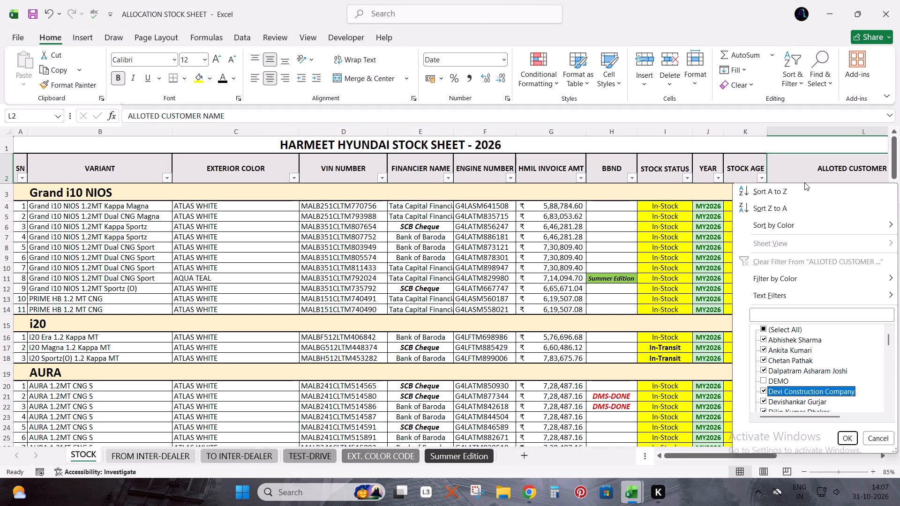
{"action": "key", "text": "Down"}
{"action": "key", "text": "Down"}
{"action": "key", "text": "Down"}
{"action": "key", "text": "Down"}
{"action": "key", "text": "Down"}
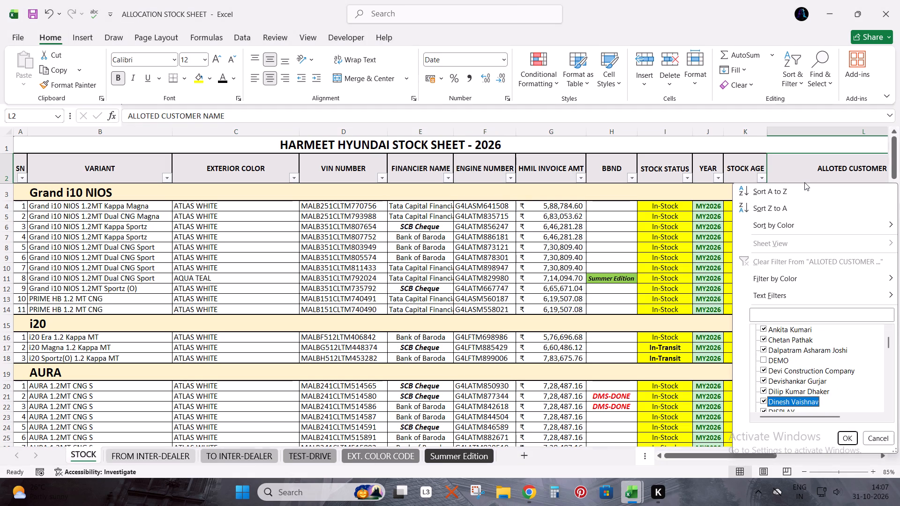
{"action": "key", "text": "Down"}
{"action": "key", "text": "Down"}
{"action": "key", "text": "Up"}
{"action": "key", "text": "Up"}
{"action": "key", "text": "Up"}
{"action": "key", "text": "Up"}
{"action": "key", "text": "Up"}
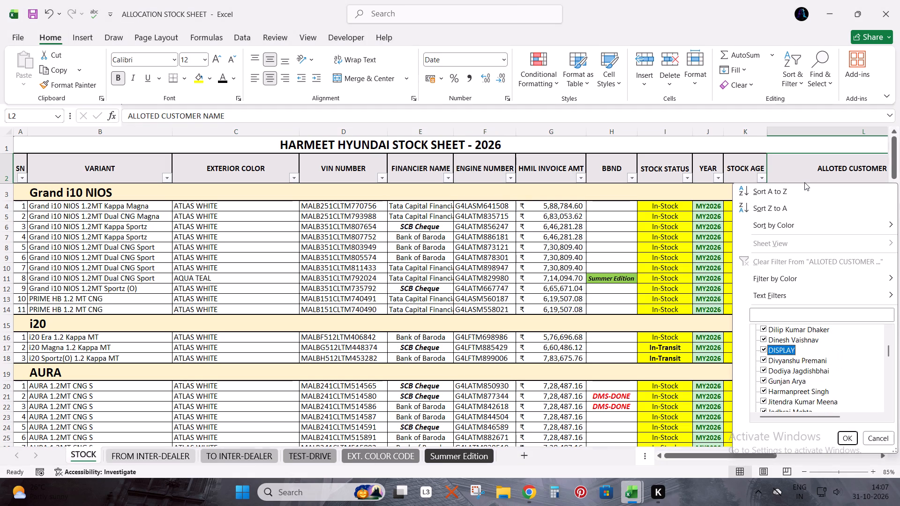
{"action": "key", "text": "space"}
Also exclude the dealer-transfer entries starting with TO (ADITI, ASM, BABA and L.R. HYUNDAI) and the blanks, and apply the filter.
{"action": "key", "text": "Down"}
{"action": "key", "text": "Down"}
{"action": "key", "text": "Down"}
{"action": "key", "text": "Down"}
{"action": "key", "text": "Down"}
{"action": "key", "text": "Down"}
{"action": "key", "text": "Down"}
{"action": "key", "text": "Down"}
{"action": "key", "text": "Down"}
{"action": "key", "text": "Down"}
{"action": "key", "text": "Down"}
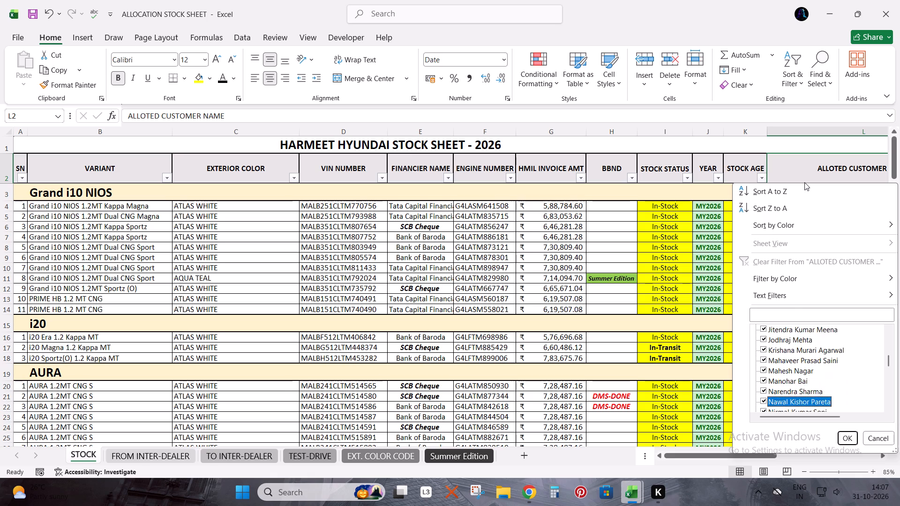
{"action": "key", "text": "Down"}
{"action": "key", "text": "Down"}
{"action": "key", "text": "Down"}
{"action": "key", "text": "Down"}
{"action": "key", "text": "Down"}
{"action": "key", "text": "Down"}
{"action": "key", "text": "Down"}
{"action": "key", "text": "Down"}
{"action": "key", "text": "Down"}
{"action": "key", "text": "Down"}
{"action": "key", "text": "Down"}
{"action": "key", "text": "Down"}
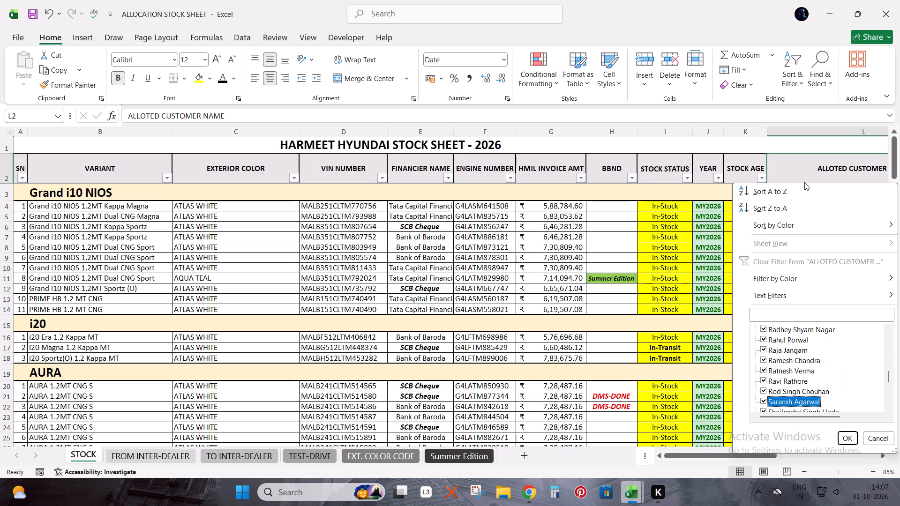
{"action": "key", "text": "Down"}
{"action": "key", "text": "Down"}
{"action": "key", "text": "Down"}
{"action": "key", "text": "Down"}
{"action": "key", "text": "Down"}
{"action": "key", "text": "Down"}
{"action": "key", "text": "Down"}
{"action": "key", "text": "Down"}
{"action": "key", "text": "Up"}
{"action": "key", "text": "Up"}
{"action": "key", "text": "space"}
{"action": "key", "text": "Down"}
{"action": "key", "text": "space"}
{"action": "key", "text": "Down"}
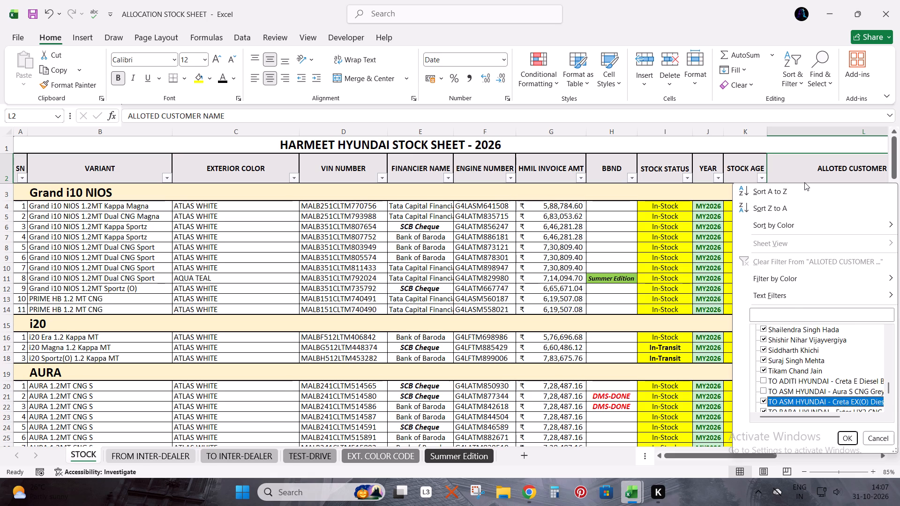
{"action": "key", "text": "space"}
{"action": "key", "text": "Down"}
{"action": "key", "text": "space"}
{"action": "key", "text": "space"}
{"action": "key", "text": "Down"}
{"action": "key", "text": "space"}
{"action": "key", "text": "Up"}
{"action": "key", "text": "space"}
{"action": "key", "text": "Down"}
{"action": "key", "text": "Down"}
{"action": "key", "text": "Down"}
{"action": "key", "text": "Up"}
{"action": "key", "text": "space"}
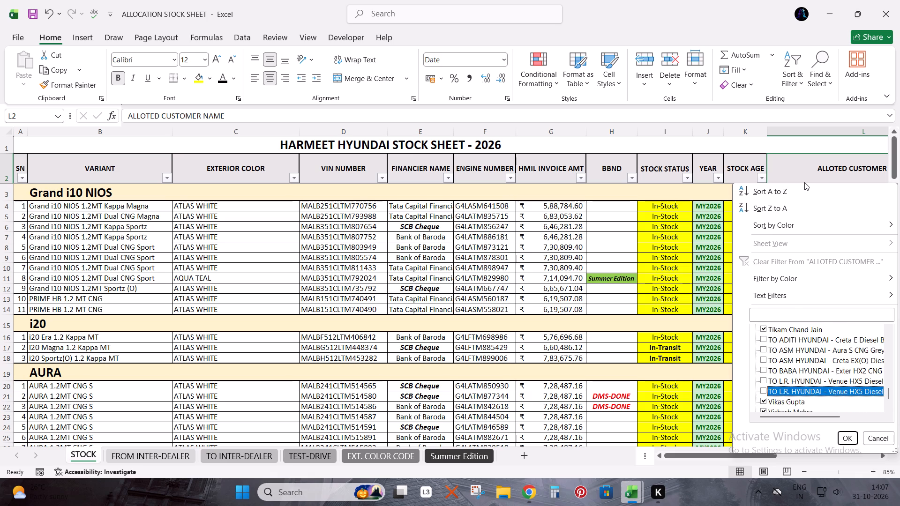
{"action": "key", "text": "Down"}
{"action": "key", "text": "Down"}
{"action": "key", "text": "Down"}
{"action": "key", "text": "space"}
{"action": "key", "text": "Return"}
Select all filtered names under ALLOTED CUSTOMER NAME to check their count against the booking list.
{"action": "key", "text": "Down"}
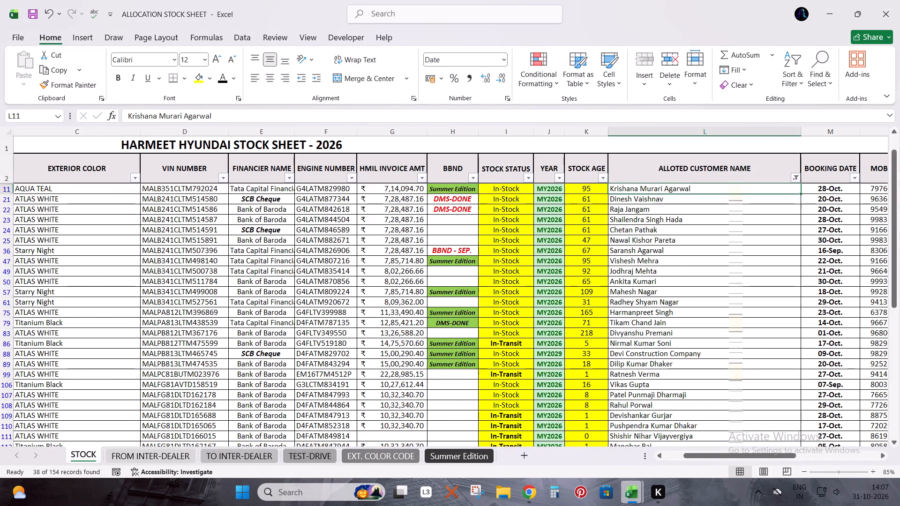
{"action": "key", "text": "ctrl+shift+Down"}
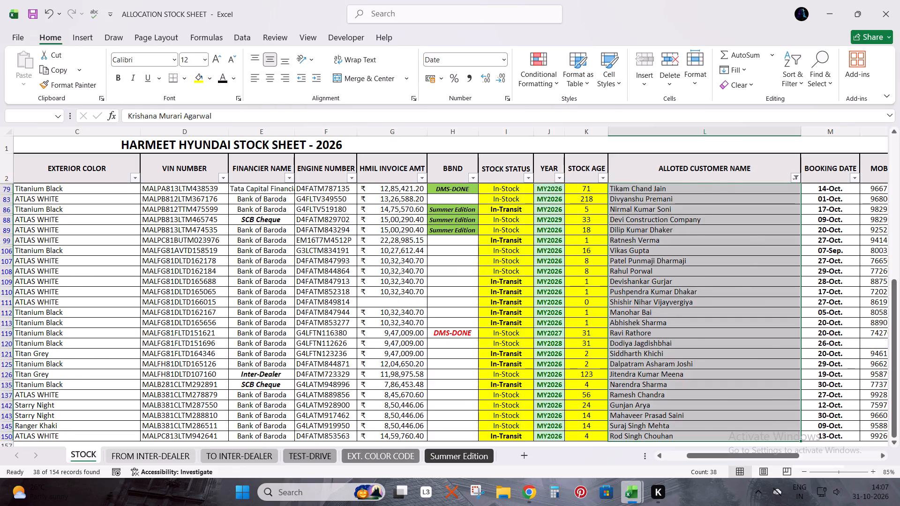
{"action": "key", "text": "alt+Tab"}
{"action": "key", "text": "alt+Tab"}
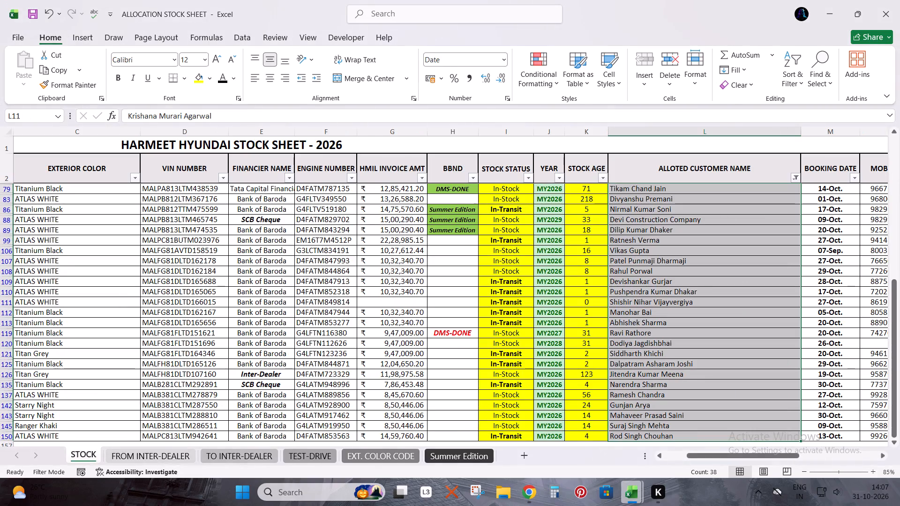
Copy all filtered stock rows from the SN column through the TEAM LEADER column, leaving out PLANT BILLING DATE.
{"action": "key", "text": "Up"}
{"action": "key", "text": "Down"}
{"action": "key", "text": "Up"}
{"action": "key", "text": "ctrl+Left"}
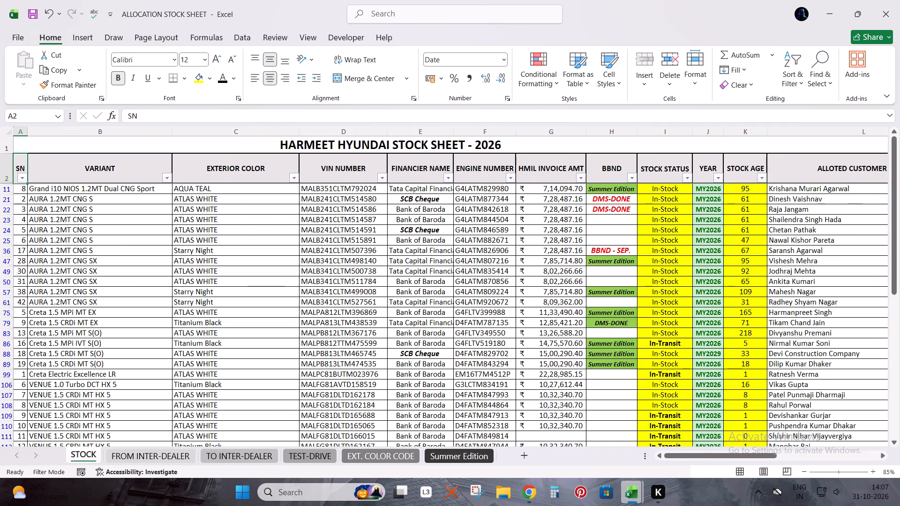
{"action": "key", "text": "Down"}
{"action": "key", "text": "Up"}
{"action": "key", "text": "Down"}
{"action": "key", "text": "ctrl+shift+Right"}
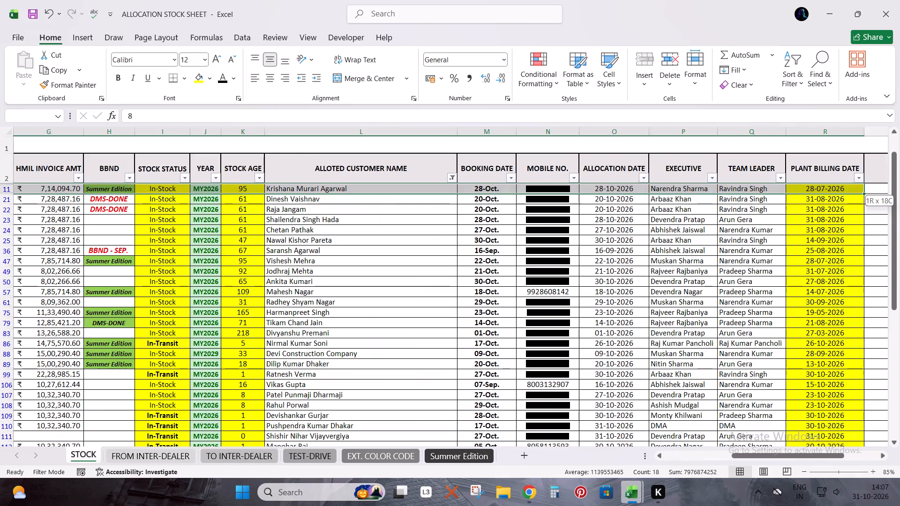
{"action": "key", "text": "shift+Left"}
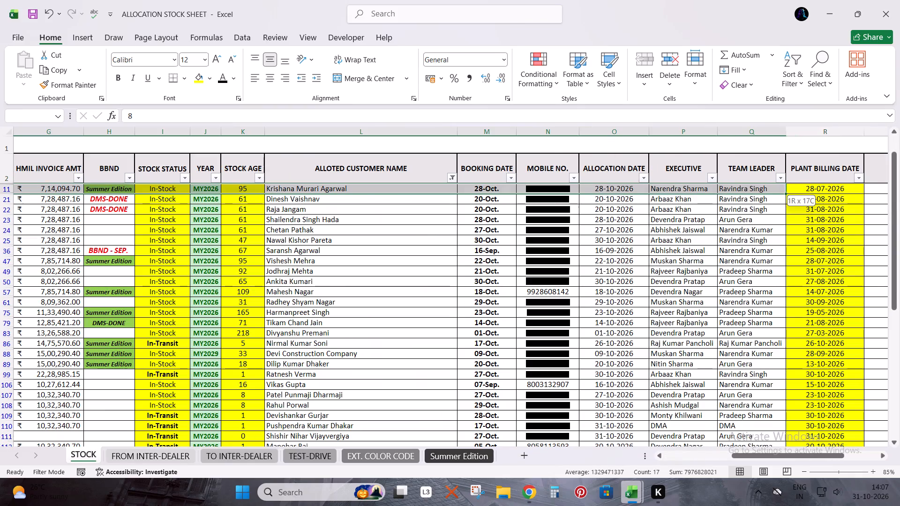
{"action": "key", "text": "ctrl+shift+Down"}
{"action": "key", "text": "shift+Down"}
{"action": "key", "text": "shift+Up"}
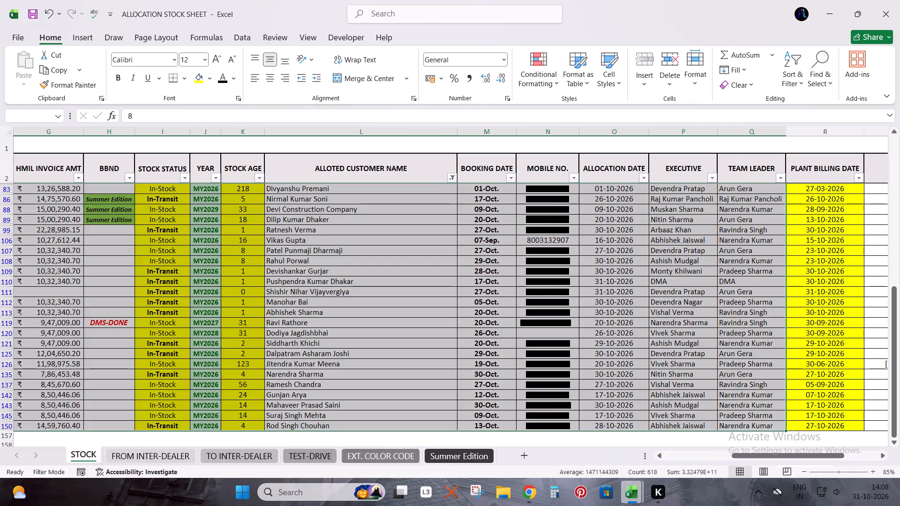
{"action": "key", "text": "ctrl+c"}
Paste the copied stock rows over the old list on Sheet1 of Book - Copy - Copy, starting at cell A3.
{"action": "key", "text": "alt+Tab"}
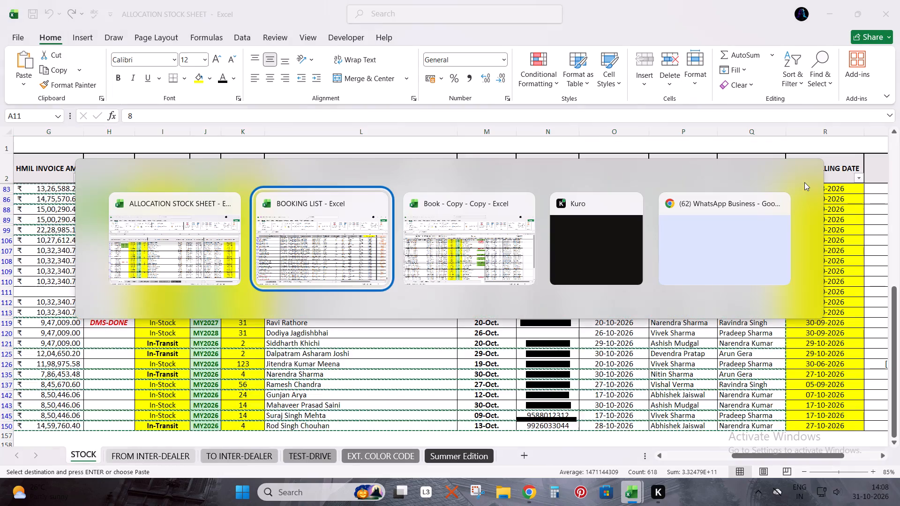
{"action": "key", "text": "alt+Tab"}
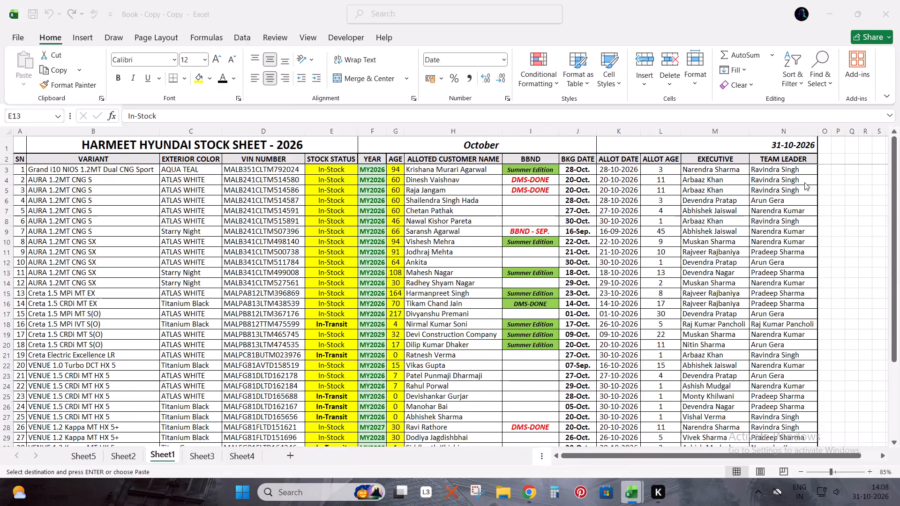
{"action": "key", "text": "ctrl+Left"}
{"action": "key", "text": "ctrl+Down"}
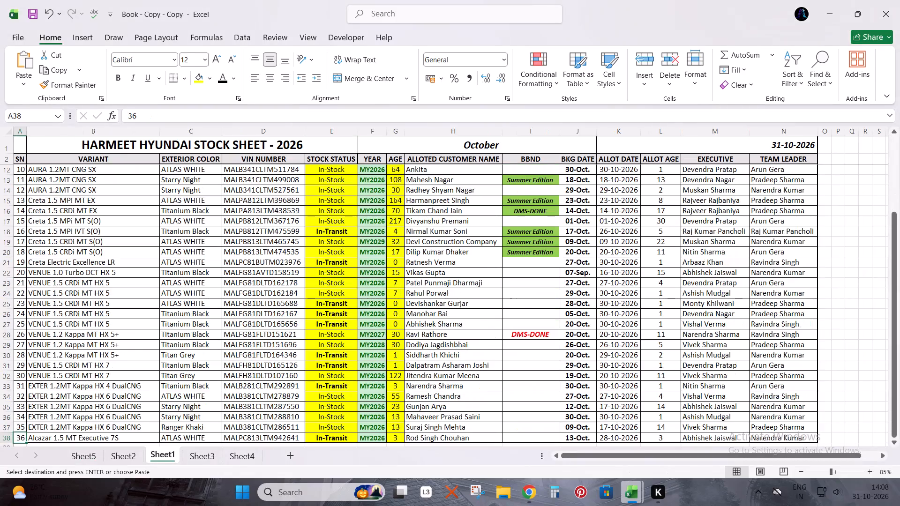
{"action": "key", "text": "Up"}
{"action": "key", "text": "Down"}
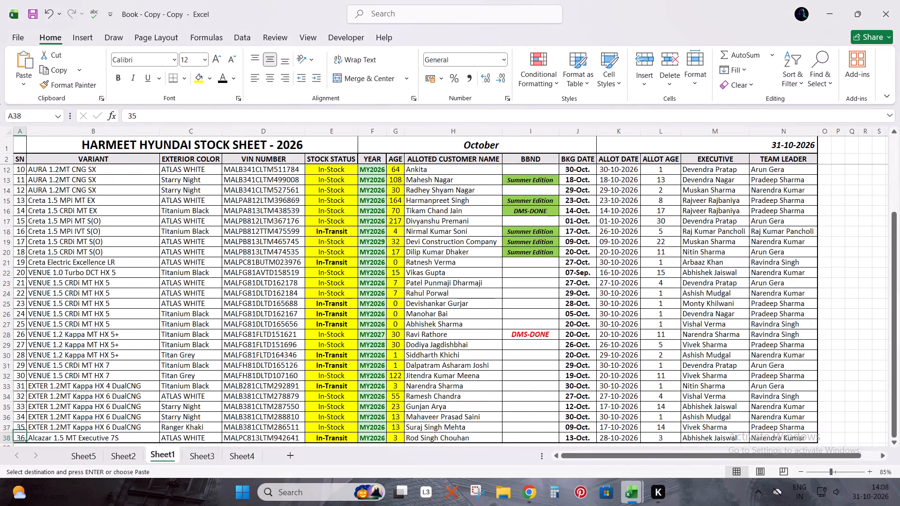
{"action": "key", "text": "ctrl+Up"}
{"action": "key", "text": "Down"}
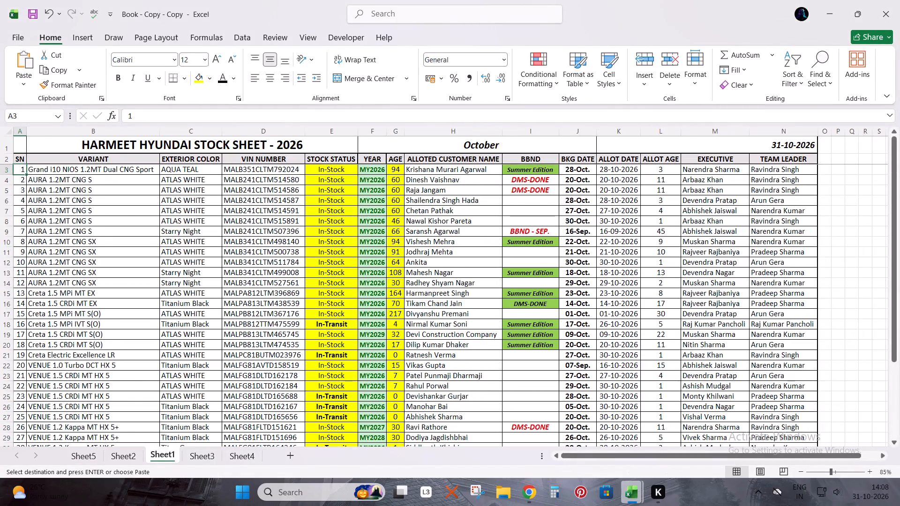
{"action": "key", "text": "ctrl+v"}
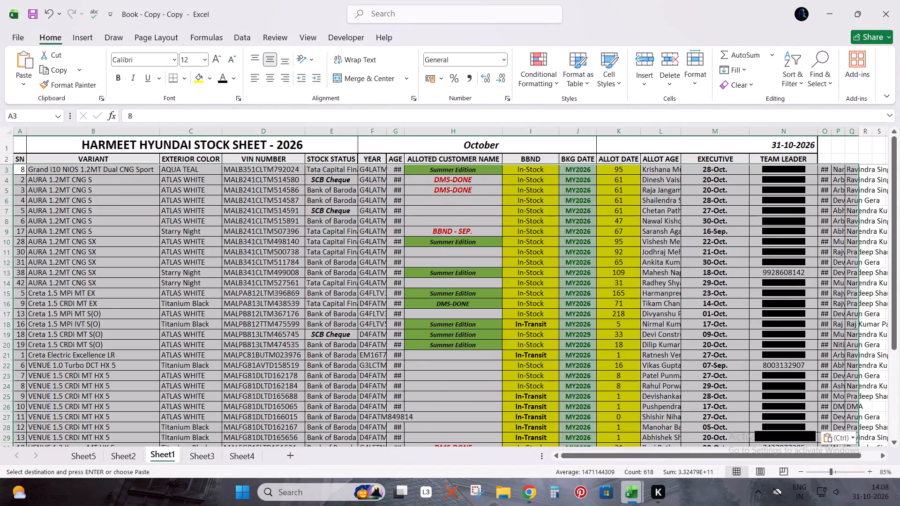
Delete the pasted financier, engine number and invoice amount cells in columns E to G, shifting the remaining cells left.
{"action": "key", "text": "Right"}
{"action": "key", "text": "Right"}
{"action": "key", "text": "Right"}
{"action": "key", "text": "Up"}
{"action": "key", "text": "Right"}
{"action": "key", "text": "Down"}
{"action": "key", "text": "Up"}
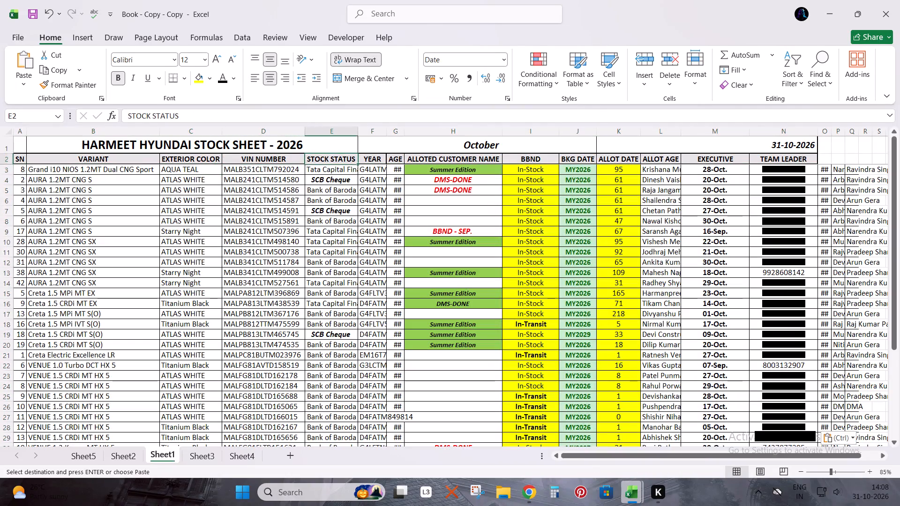
{"action": "key", "text": "Down"}
{"action": "key", "text": "shift+Right"}
{"action": "key", "text": "shift+Right"}
{"action": "key", "text": "shift+Down"}
{"action": "key", "text": "ctrl+shift+Down"}
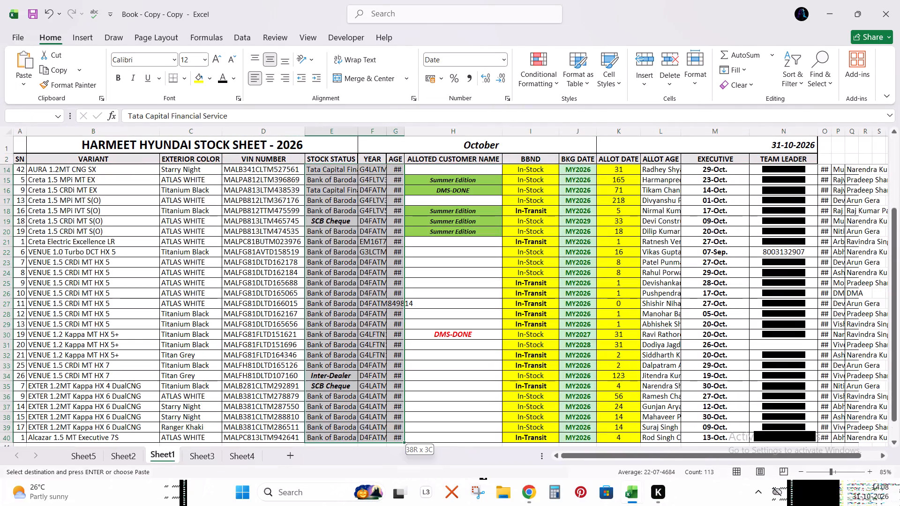
{"action": "key", "text": "ctrl+minus"}
{"action": "key", "text": "period"}
{"action": "key", "text": "Return"}
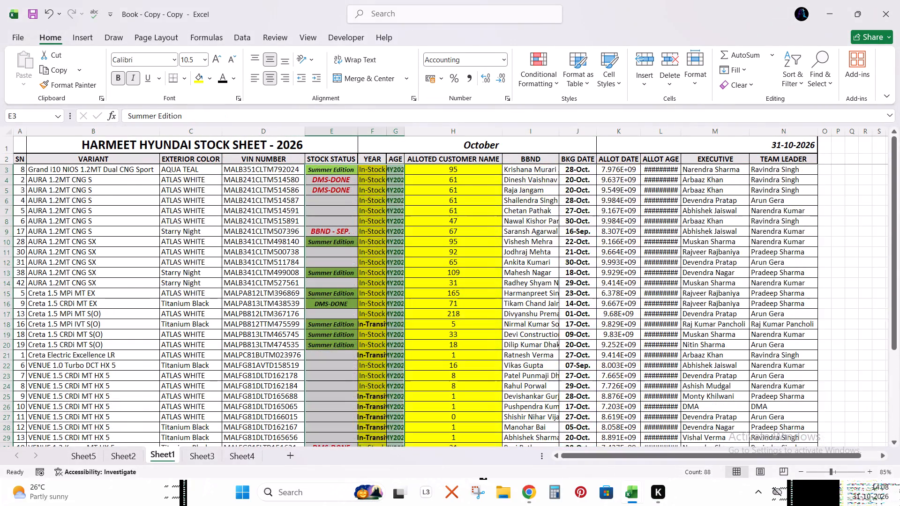
{"action": "key", "text": "Right"}
{"action": "key", "text": "Left"}
{"action": "key", "text": "Up"}
{"action": "key", "text": "Down"}
{"action": "key", "text": "ctrl+shift+Down"}
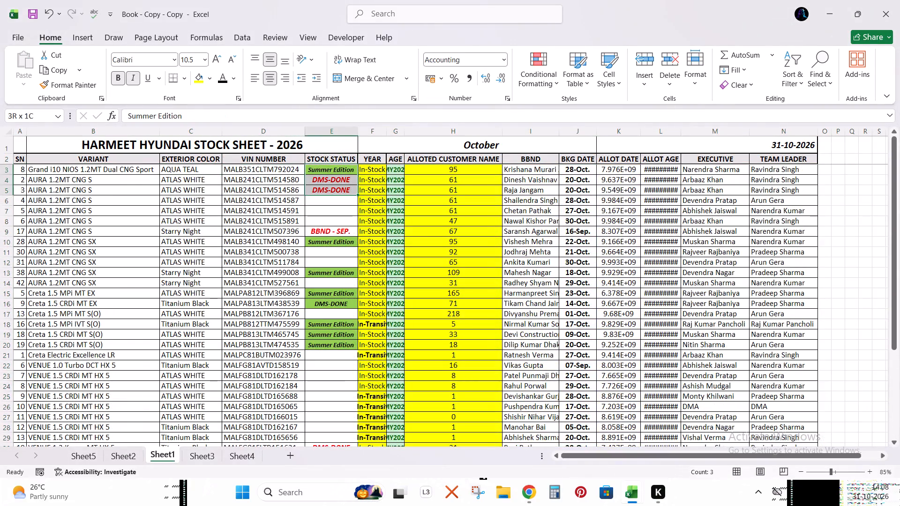
{"action": "key", "text": "ctrl+shift+Down"}
{"action": "key", "text": "ctrl+shift+Down"}
{"action": "key", "text": "ctrl+shift+Down"}
{"action": "key", "text": "ctrl+shift+Down"}
{"action": "key", "text": "ctrl+shift+Down"}
{"action": "key", "text": "ctrl+shift+Down"}
{"action": "key", "text": "ctrl+shift+Down"}
{"action": "key", "text": "ctrl+shift+Down"}
{"action": "key", "text": "ctrl+shift+Down"}
{"action": "key", "text": "ctrl+shift+Down"}
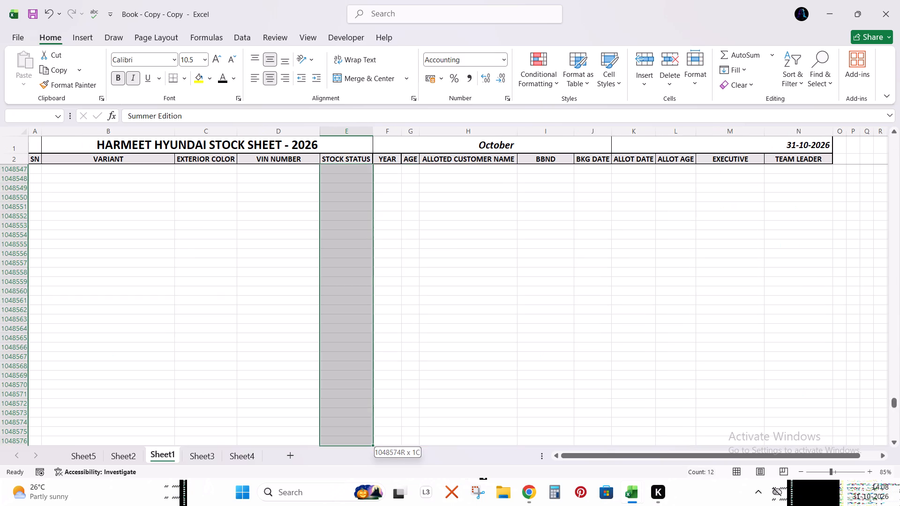
{"action": "key", "text": "ctrl+shift+Up"}
{"action": "key", "text": "shift+Down"}
{"action": "key", "text": "shift+Down"}
{"action": "key", "text": "shift+Down"}
{"action": "key", "text": "shift+Down"}
{"action": "key", "text": "shift+Down"}
{"action": "key", "text": "shift+Down"}
{"action": "key", "text": "shift+Down"}
{"action": "key", "text": "shift+Down"}
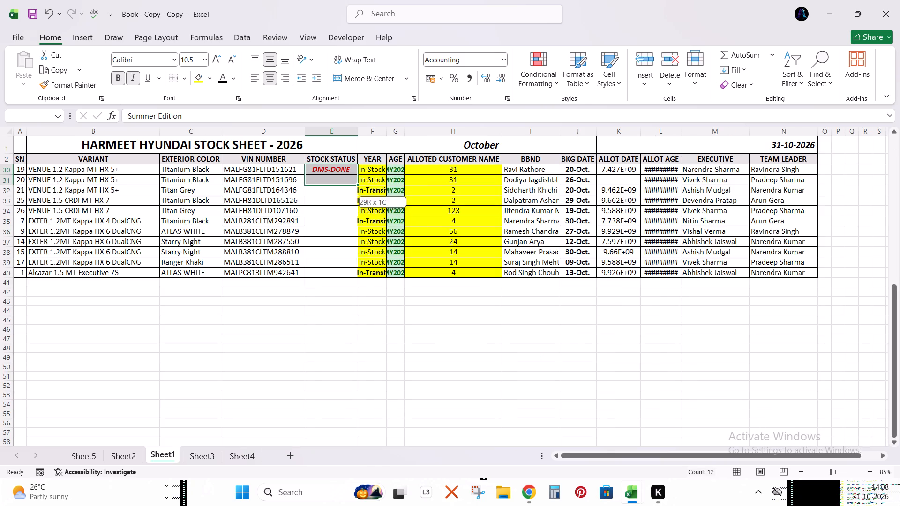
{"action": "key", "text": "shift+Down"}
{"action": "key", "text": "shift+Down"}
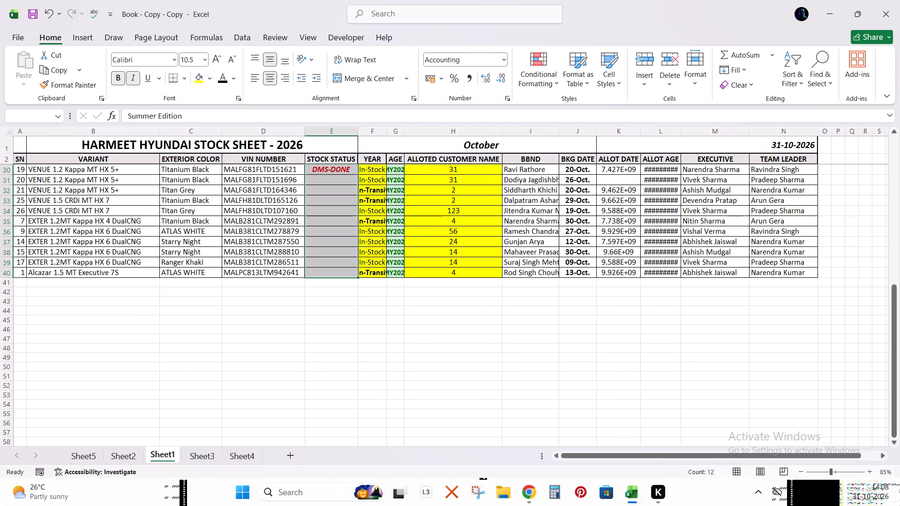
{"action": "key", "text": "ctrl+x"}
{"action": "key", "text": "Right"}
{"action": "key", "text": "Up"}
{"action": "key", "text": "Right"}
{"action": "key", "text": "Right"}
{"action": "key", "text": "Right"}
{"action": "key", "text": "Right"}
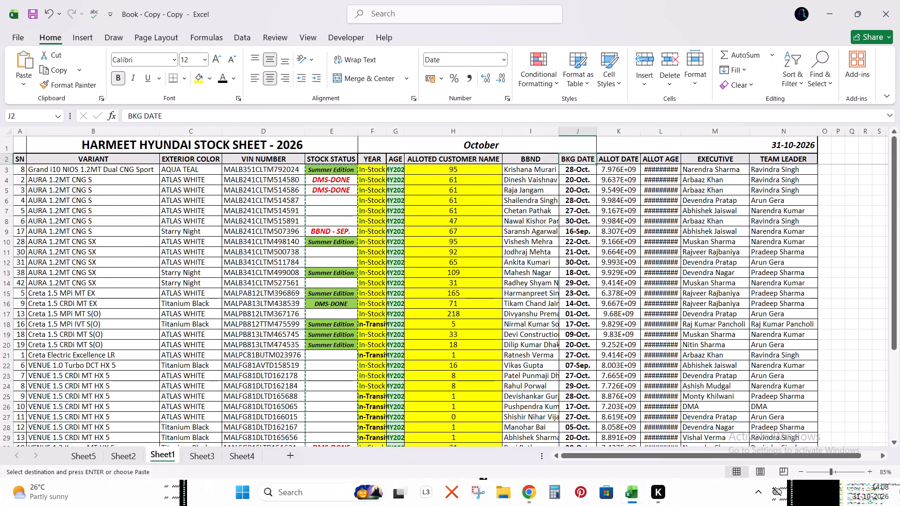
{"action": "key", "text": "Down"}
{"action": "key", "text": "ctrl+plus"}
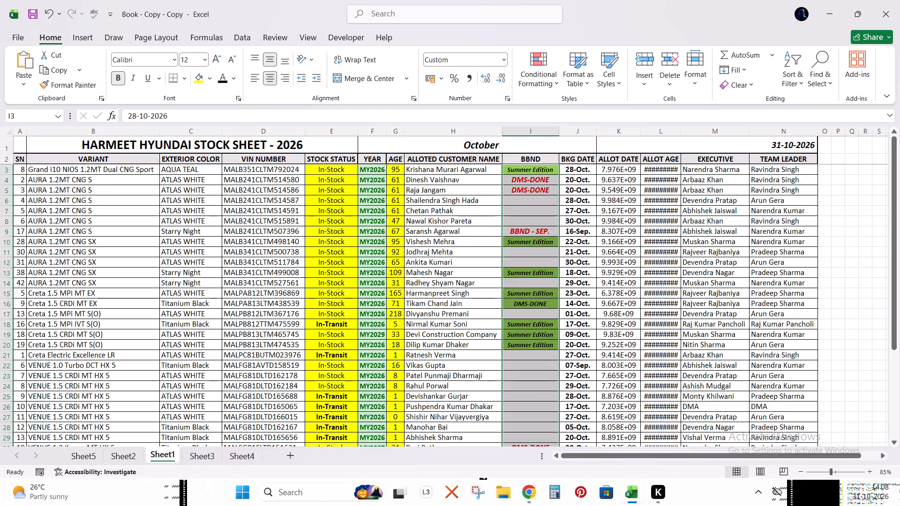
Delete the contact number cells under ALLOT DATE in K3:K40, shifting the remaining cells left.
{"action": "key", "text": "Right"}
{"action": "key", "text": "Up"}
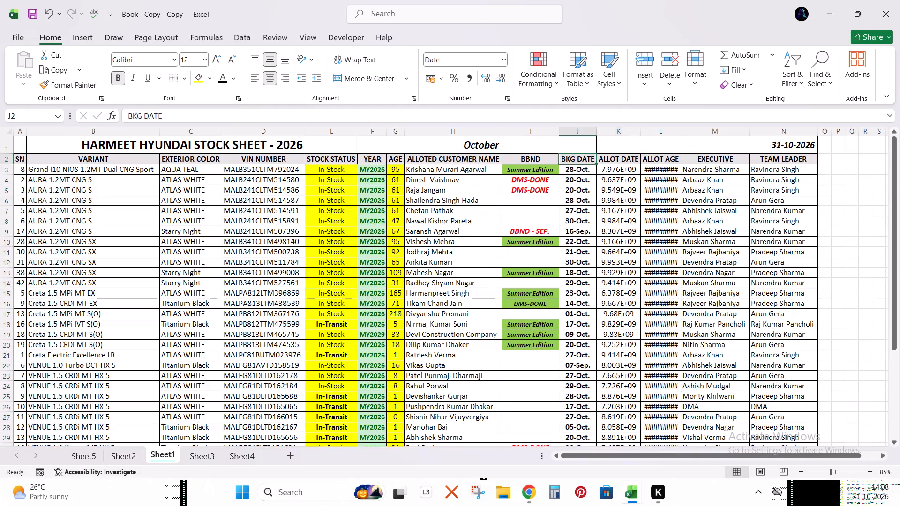
{"action": "key", "text": "Right"}
{"action": "key", "text": "Down"}
{"action": "key", "text": "Up"}
{"action": "key", "text": "Down"}
{"action": "key", "text": "Right"}
{"action": "key", "text": "Up"}
{"action": "key", "text": "Left"}
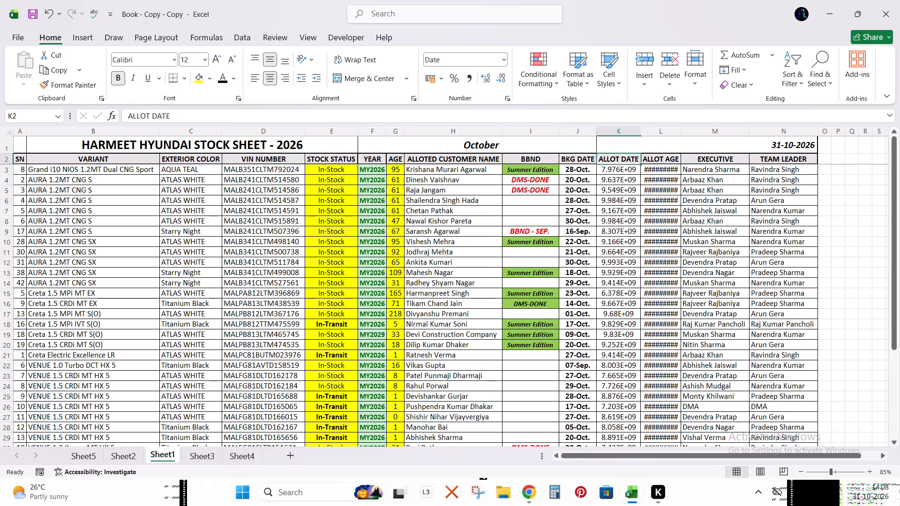
{"action": "key", "text": "Down"}
{"action": "key", "text": "ctrl+shift+Down"}
{"action": "key", "text": "ctrl+minus"}
{"action": "key", "text": "Escape"}
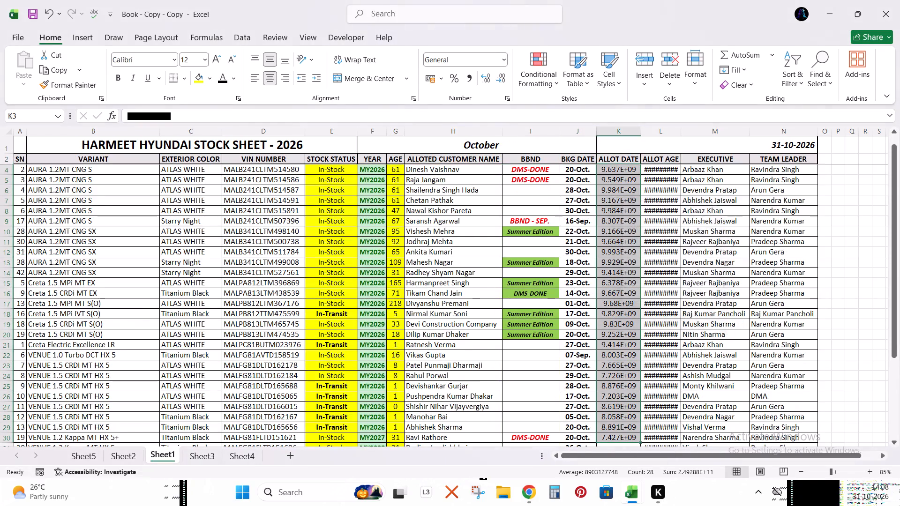
{"action": "key", "text": "ctrl+shift+Down"}
{"action": "key", "text": "ctrl+shift+Down"}
{"action": "key", "text": "ctrl+shift+Down"}
{"action": "key", "text": "ctrl+shift+Up"}
{"action": "key", "text": "ctrl+minus"}
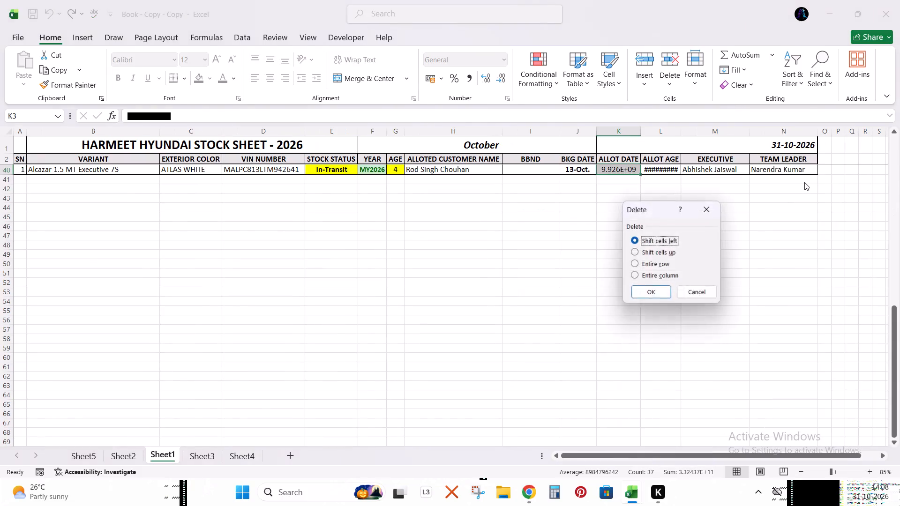
{"action": "key", "text": "Return"}
Insert blank cells under ALLOT AGE in L3:L40, shifting the executive and team leader names right.
{"action": "key", "text": "Right"}
{"action": "key", "text": "Up"}
{"action": "key", "text": "Down"}
{"action": "key", "text": "ctrl+shift+Down"}
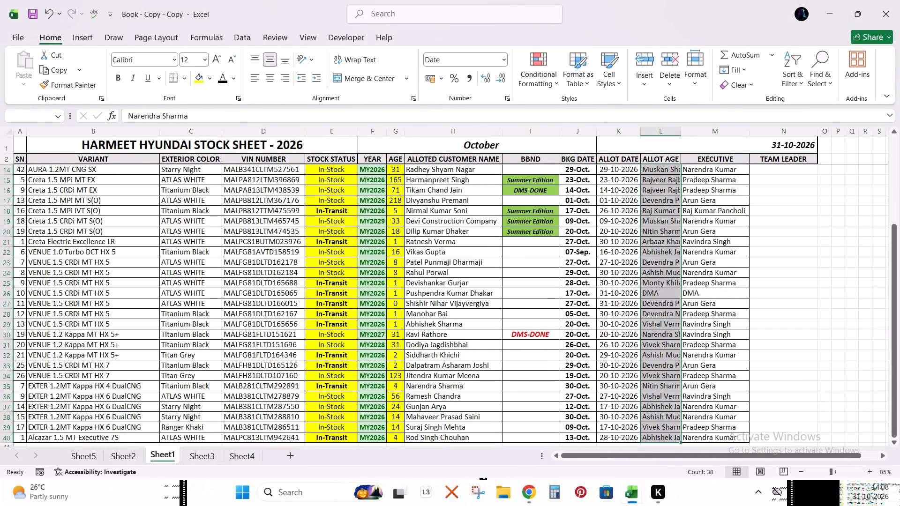
{"action": "key", "text": "ctrl+plus"}
{"action": "key", "text": "Return"}
Enter the formula =TODAY()-K3 in the first ALLOT AGE cell, L3.
{"action": "key", "text": "Up"}
{"action": "key", "text": "Down"}
{"action": "type", "text": "=TO"}
{"action": "key", "text": "Tab"}
{"action": "type", "text": ")-"}
{"action": "key", "text": "Left"}
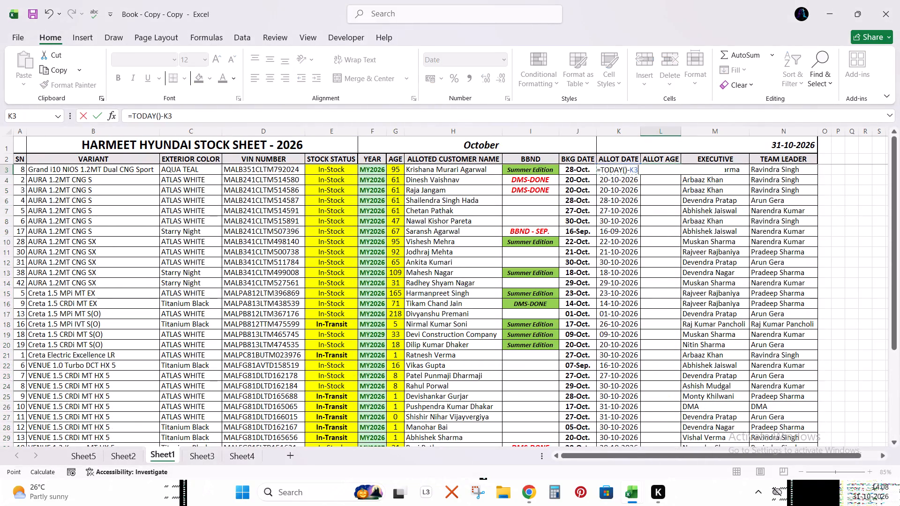
{"action": "key", "text": "Return"}
Format the L3 allot age as General and fill its formula down to the last stock row.
{"action": "key", "text": "Up"}
{"action": "key", "text": "Up"}
{"action": "key", "text": "Down"}
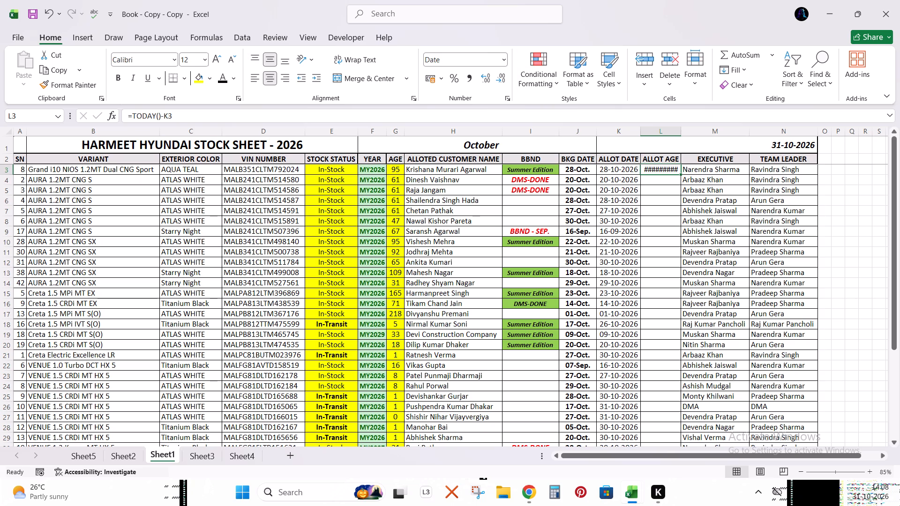
{"action": "left_click", "coordinate": [505, 55]}
{"action": "left_click", "coordinate": [493, 77]}
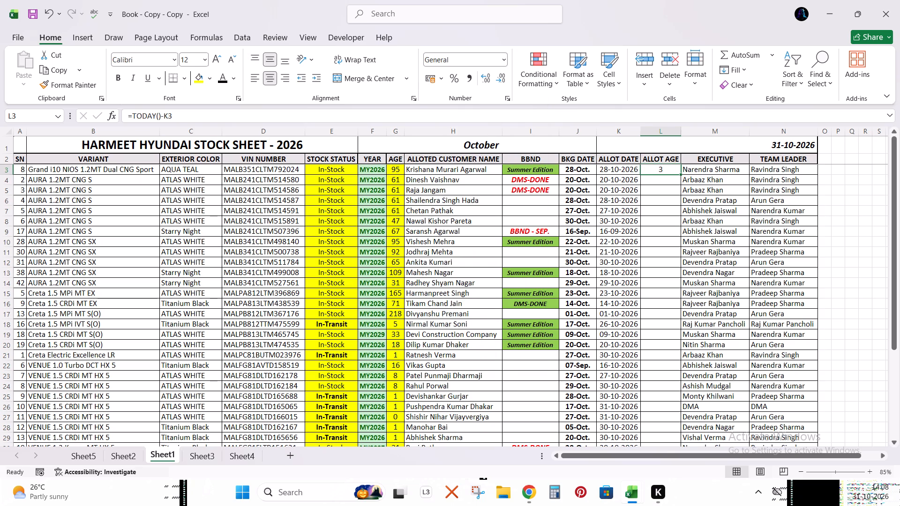
{"action": "double_click", "coordinate": [680, 175]}
Renumber the SN column by entering 1 in A3 and 2 in A4, and filling the series down.
{"action": "key", "text": "Up"}
{"action": "key", "text": "ctrl+Left"}
{"action": "key", "text": "Down"}
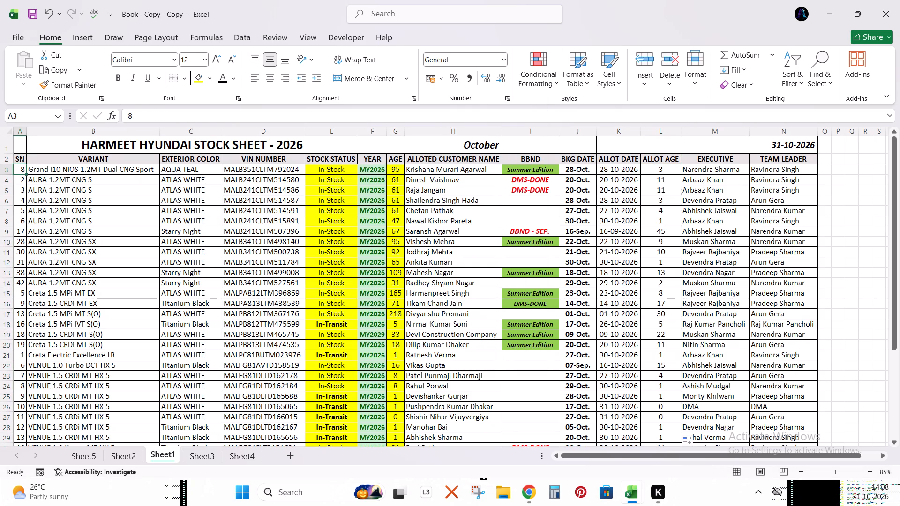
{"action": "key", "text": "1"}
{"action": "key", "text": "Return"}
{"action": "key", "text": "2"}
{"action": "key", "text": "Up"}
{"action": "key", "text": "Down"}
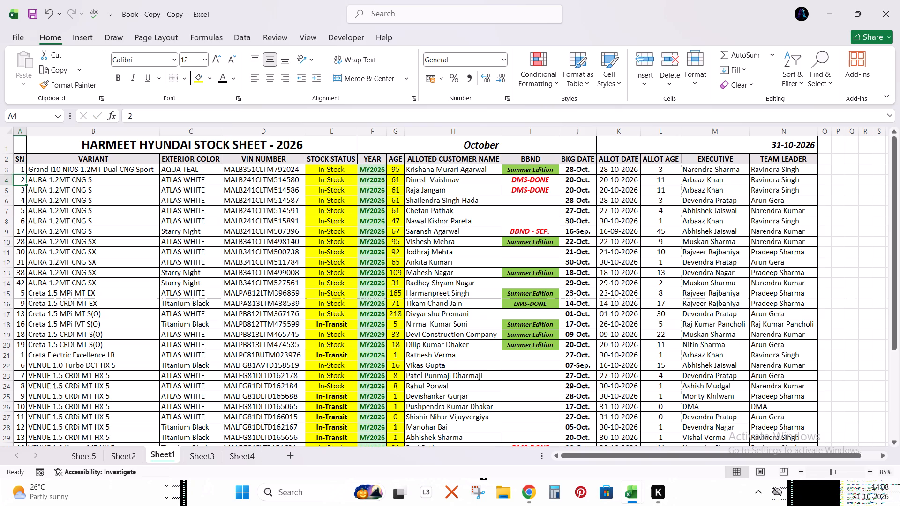
{"action": "key", "text": "Up"}
{"action": "key", "text": "shift+Down"}
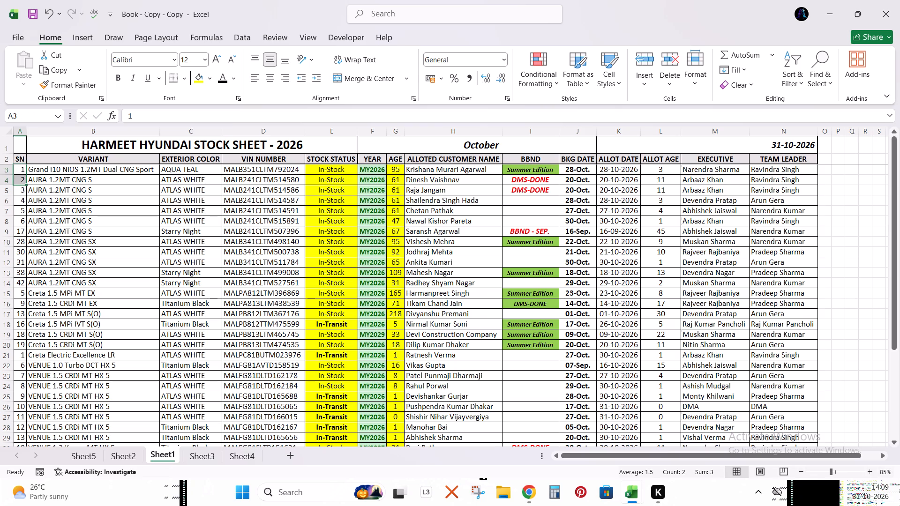
{"action": "double_click", "coordinate": [28, 185]}
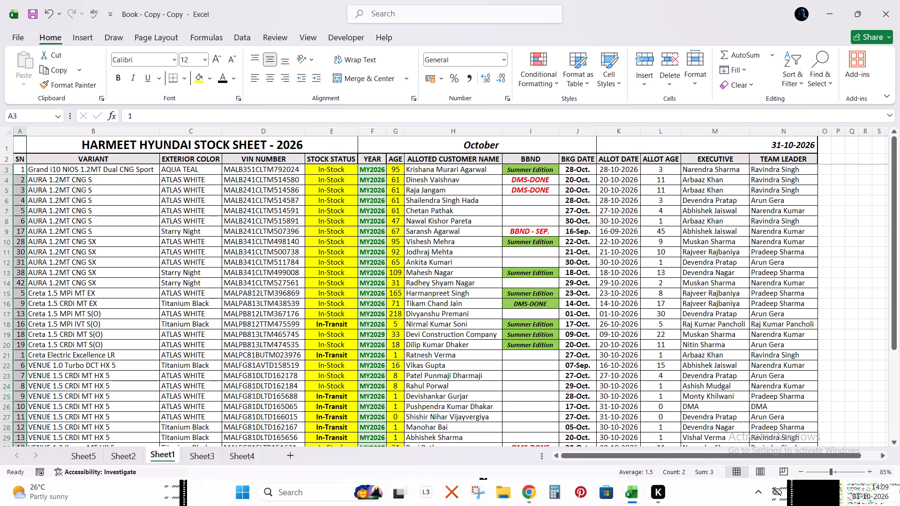
Apply thick outside borders around the entire Sheet1 stock table.
{"action": "scroll", "coordinate": [170, 260], "scroll_direction": "down", "scroll_amount": 5}
{"action": "left_click", "coordinate": [120, 277]}
{"action": "key", "text": "ctrl+a"}
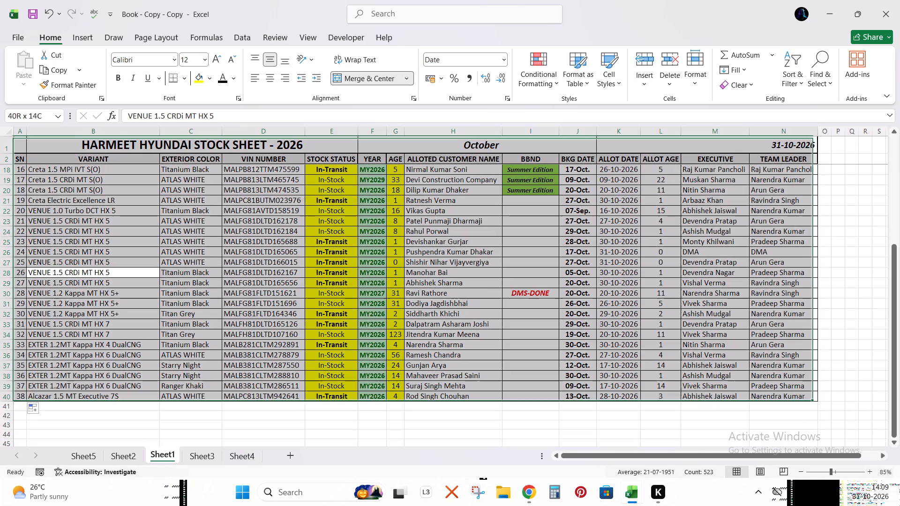
{"action": "left_click", "coordinate": [182, 75]}
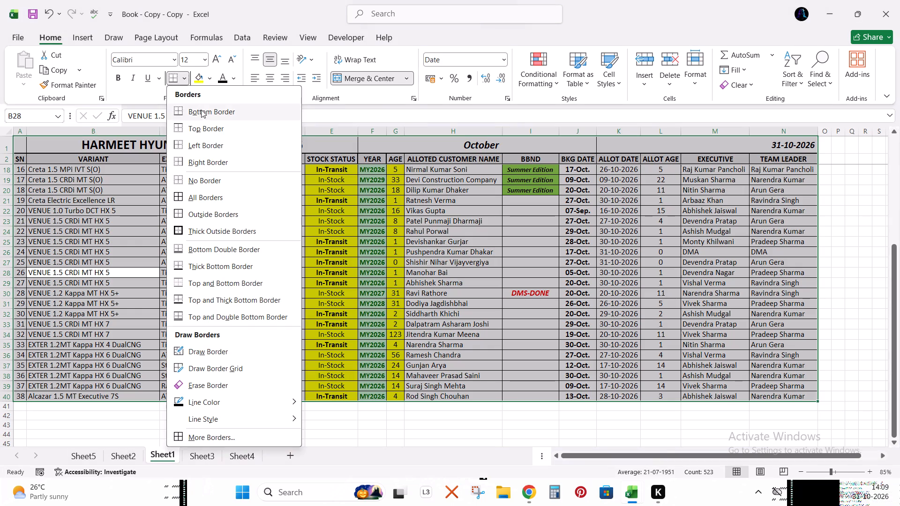
{"action": "left_click", "coordinate": [204, 230]}
Copy all stock rows of Sheet1 from row 3 down to row 40, leaving out the headings.
{"action": "scroll", "coordinate": [485, 305], "scroll_direction": "up", "scroll_amount": 4}
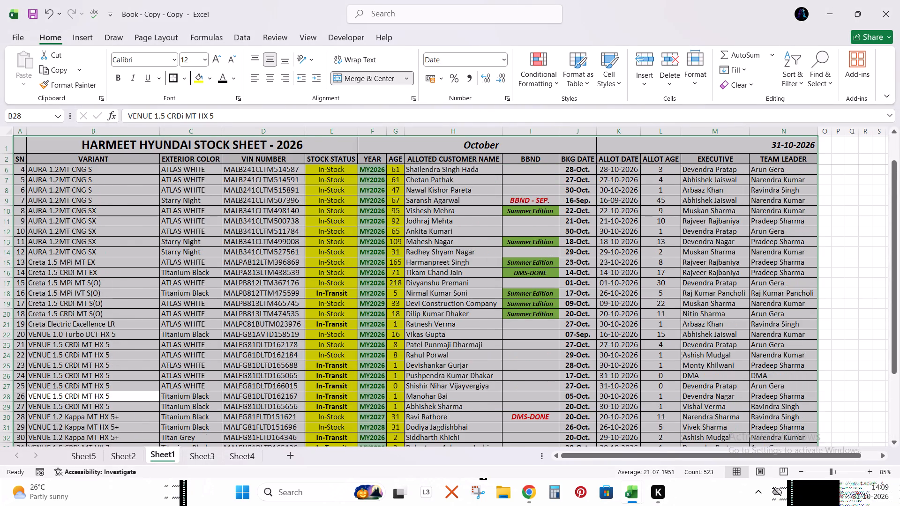
{"action": "scroll", "coordinate": [484, 295], "scroll_direction": "up", "scroll_amount": 4}
{"action": "scroll", "coordinate": [484, 294], "scroll_direction": "down", "scroll_amount": 1}
{"action": "scroll", "coordinate": [484, 294], "scroll_direction": "up", "scroll_amount": 1}
{"action": "scroll", "coordinate": [484, 294], "scroll_direction": "down", "scroll_amount": 7}
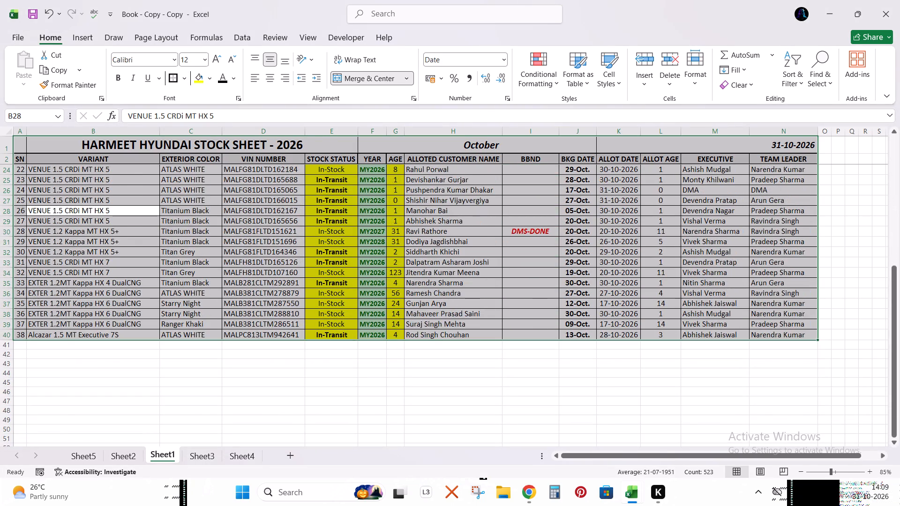
{"action": "left_click", "coordinate": [216, 288]}
{"action": "key", "text": "ctrl+Up"}
{"action": "key", "text": "ctrl+Left"}
{"action": "key", "text": "Down"}
{"action": "key", "text": "shift+space"}
{"action": "key", "text": "ctrl+shift+Down"}
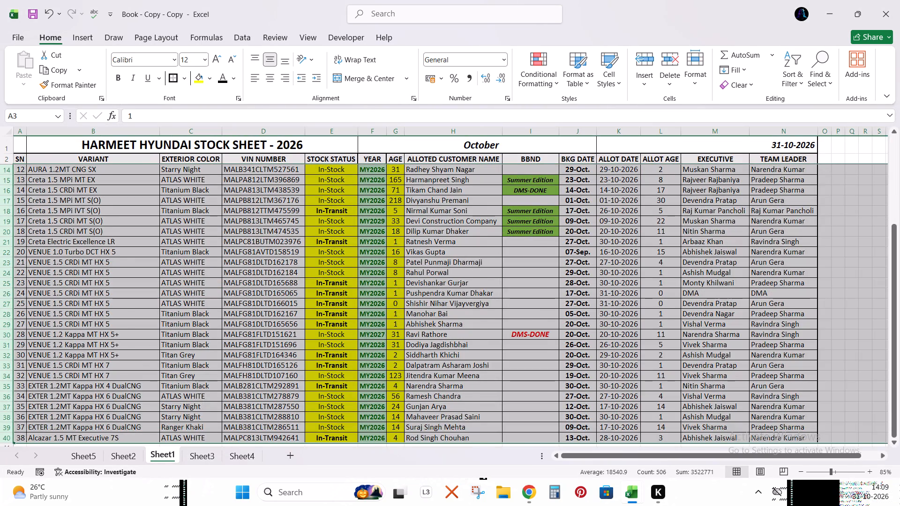
{"action": "key", "text": "ctrl+c"}
Paste the copied stock rows over the old list on Sheet2, starting at cell A3.
{"action": "key", "text": "ctrl+Page_Up"}
{"action": "key", "text": "ctrl+Up"}
{"action": "key", "text": "ctrl+Left"}
{"action": "key", "text": "Down"}
{"action": "key", "text": "Left"}
{"action": "key", "text": "ctrl+Left"}
{"action": "key", "text": "ctrl+Left"}
{"action": "key", "text": "Down"}
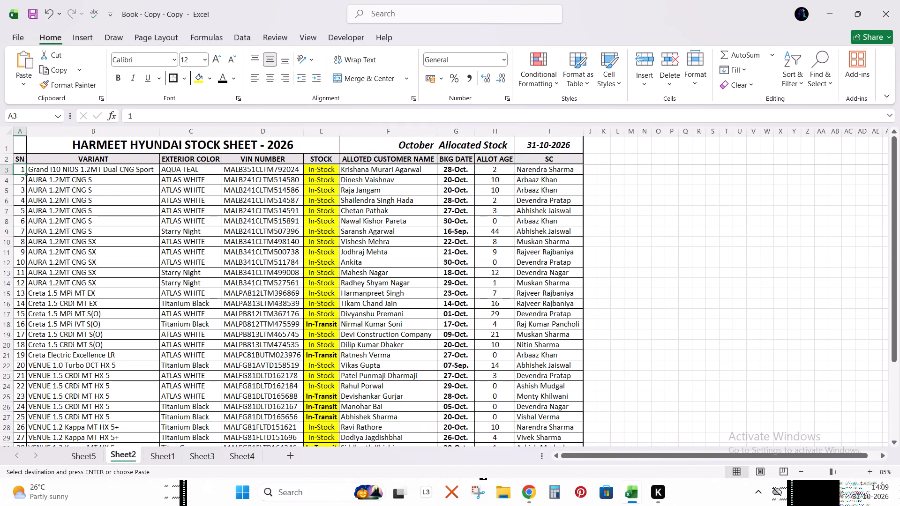
{"action": "key", "text": "ctrl+v"}
Delete the pasted model year and age cells in columns F and G of Sheet2, shifting the remaining cells left.
{"action": "key", "text": "Right"}
{"action": "key", "text": "Up"}
{"action": "key", "text": "Right"}
{"action": "key", "text": "Right"}
{"action": "key", "text": "Right"}
{"action": "key", "text": "Right"}
{"action": "key", "text": "Right"}
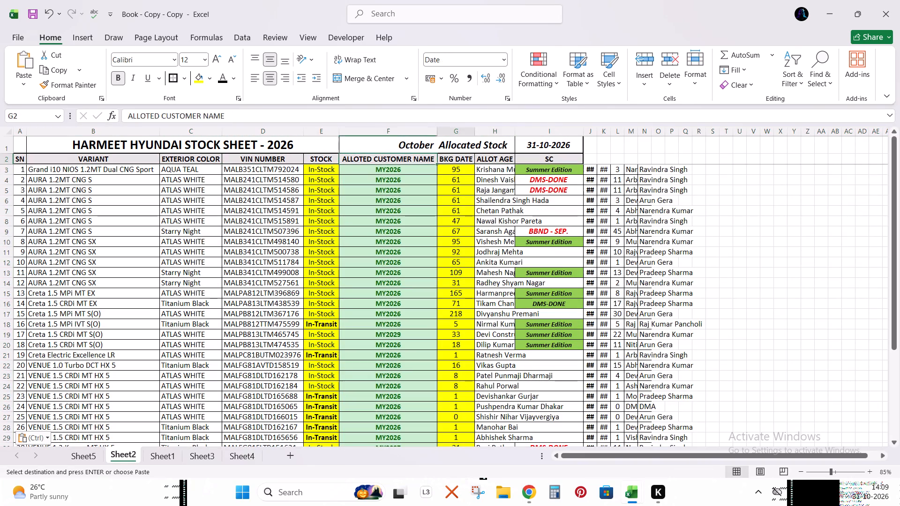
{"action": "key", "text": "Down"}
{"action": "key", "text": "Left"}
{"action": "key", "text": "Up"}
{"action": "key", "text": "Down"}
{"action": "key", "text": "shift+Right"}
{"action": "key", "text": "ctrl+shift+Down"}
{"action": "key", "text": "ctrl+minus"}
{"action": "key", "text": "Return"}
Delete the pasted remark cells G3 to G40 under BKG DATE on Sheet2, shifting the remaining cells left.
{"action": "key", "text": "Right"}
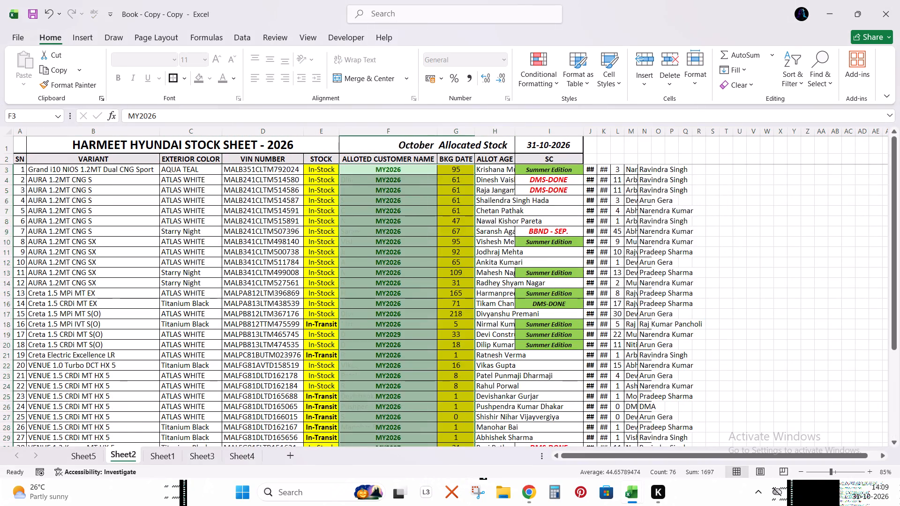
{"action": "key", "text": "Up"}
{"action": "key", "text": "Right"}
{"action": "key", "text": "Down"}
{"action": "key", "text": "Left"}
{"action": "key", "text": "Up"}
{"action": "key", "text": "Down"}
{"action": "key", "text": "ctrl+shift+Down"}
{"action": "key", "text": "ctrl+shift+Down"}
{"action": "key", "text": "ctrl+shift+Down"}
{"action": "key", "text": "ctrl+shift+Down"}
{"action": "key", "text": "ctrl+shift+Down"}
{"action": "key", "text": "ctrl+shift+Down"}
{"action": "key", "text": "ctrl+shift+Down"}
{"action": "key", "text": "ctrl+shift+Down"}
{"action": "key", "text": "ctrl+shift+Down"}
{"action": "key", "text": "ctrl+shift+Down"}
{"action": "key", "text": "ctrl+shift+Down"}
{"action": "key", "text": "ctrl+shift+Down"}
{"action": "key", "text": "ctrl+shift+Down"}
{"action": "key", "text": "ctrl+shift+Down"}
{"action": "key", "text": "ctrl+shift+Down"}
{"action": "key", "text": "ctrl+shift+Down"}
{"action": "key", "text": "ctrl+shift+Down"}
{"action": "key", "text": "ctrl+shift+Down"}
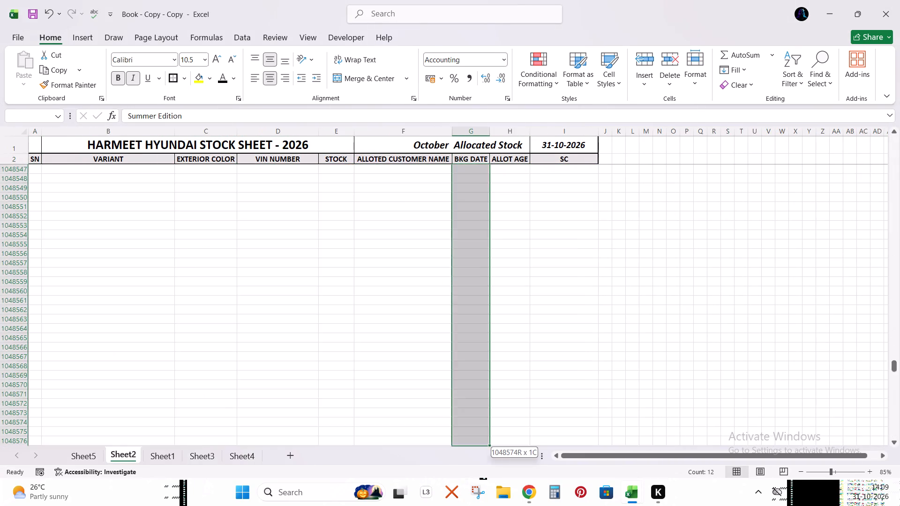
{"action": "key", "text": "ctrl+shift+Up"}
{"action": "key", "text": "shift+Down"}
{"action": "key", "text": "shift+Down"}
{"action": "key", "text": "shift+Down"}
{"action": "key", "text": "shift+Down"}
{"action": "key", "text": "shift+Down"}
{"action": "key", "text": "shift+Down"}
{"action": "key", "text": "shift+Down"}
{"action": "key", "text": "shift+Down"}
{"action": "key", "text": "shift+Down"}
{"action": "key", "text": "shift+Down"}
{"action": "key", "text": "ctrl+minus"}
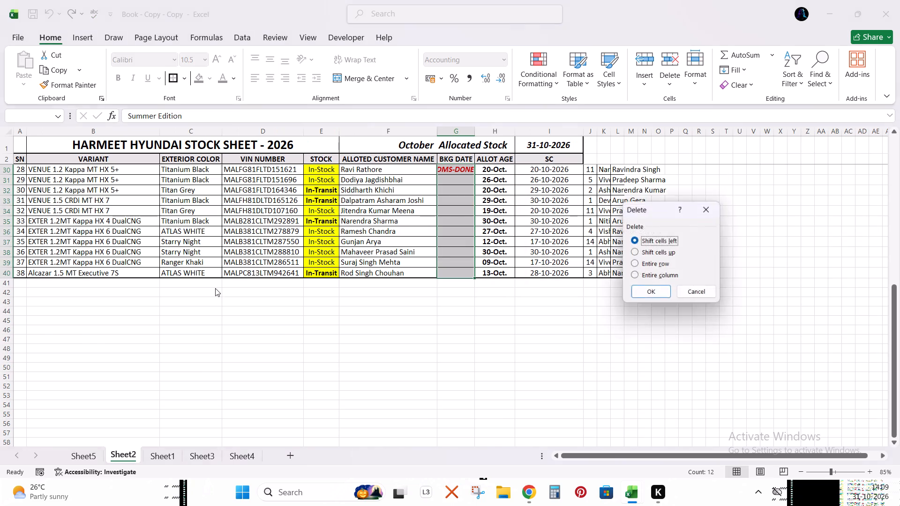
{"action": "key", "text": "Return"}
Copy the day-count formulas in I3 to I40 of Sheet2 and paste them back over the same cells as values.
{"action": "key", "text": "Right"}
{"action": "key", "text": "Up"}
{"action": "key", "text": "Right"}
{"action": "key", "text": "Down"}
{"action": "key", "text": "ctrl+shift+Down"}
{"action": "key", "text": "ctrl+c"}
{"action": "key", "text": "ctrl+v"}
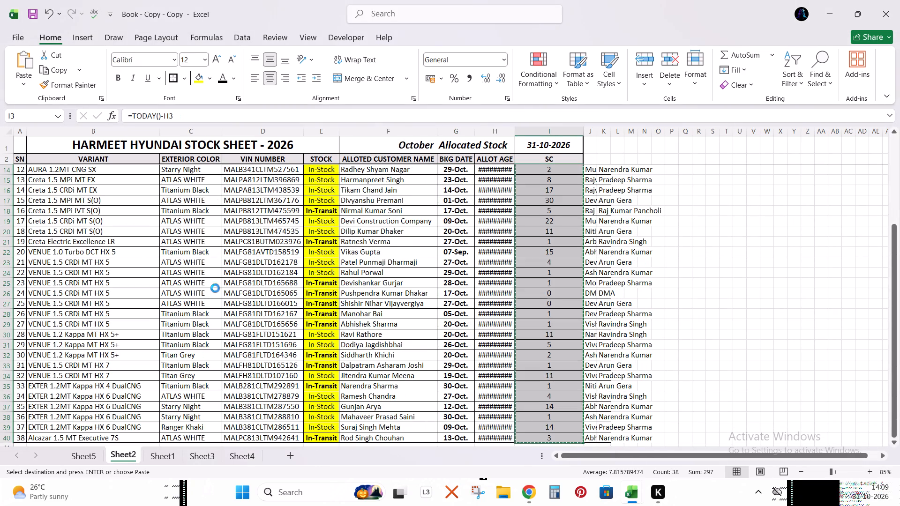
{"action": "key", "text": "Down"}
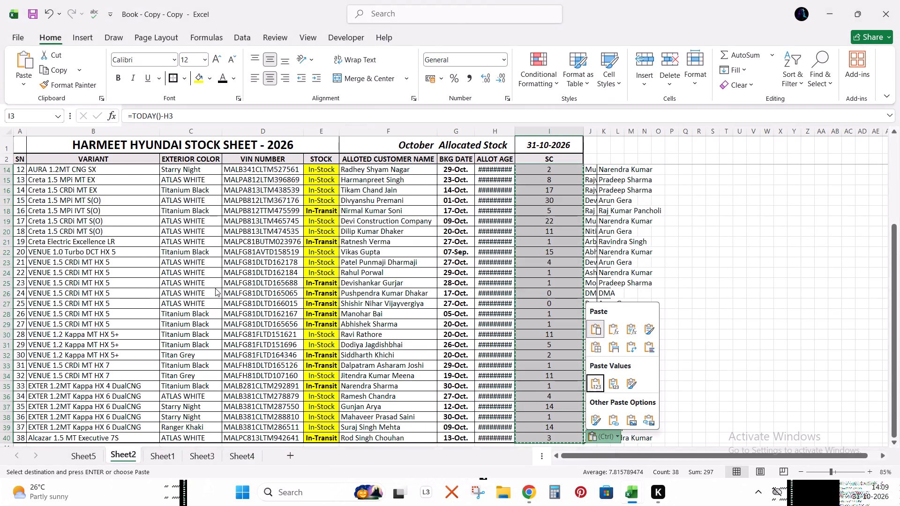